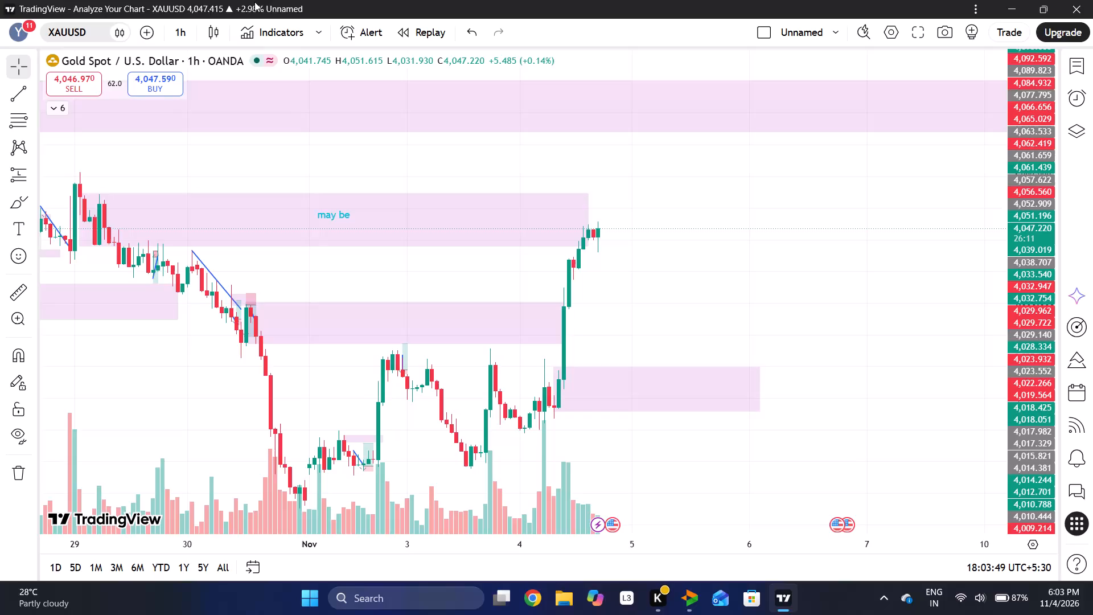
Set the XAUUSD chart's interval to 5 minutes.
{"action": "left_click", "coordinate": [185, 35]}
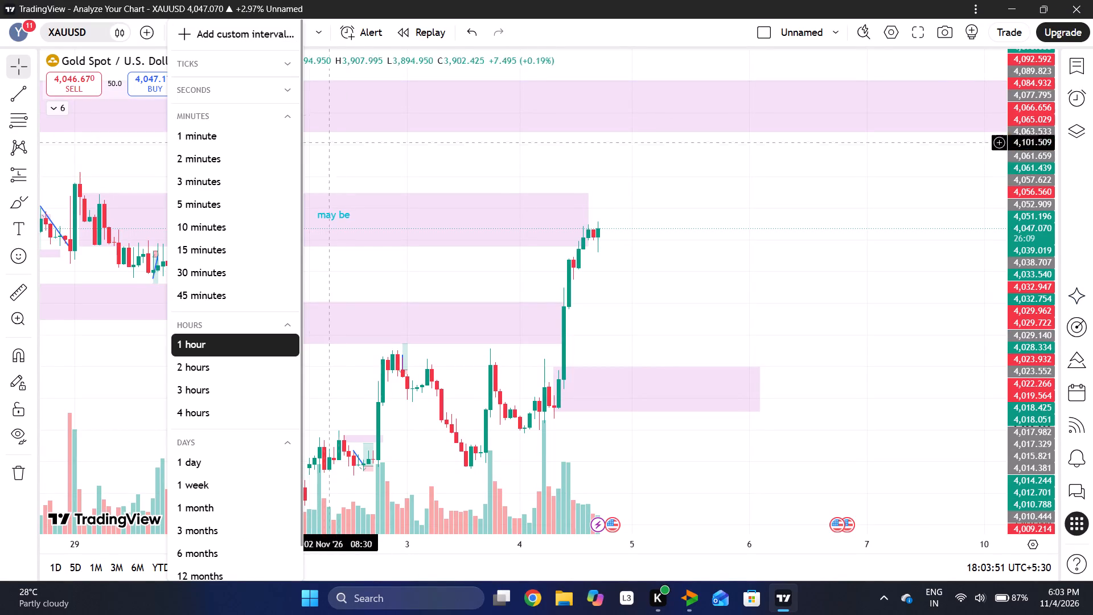
{"action": "left_click", "coordinate": [203, 198]}
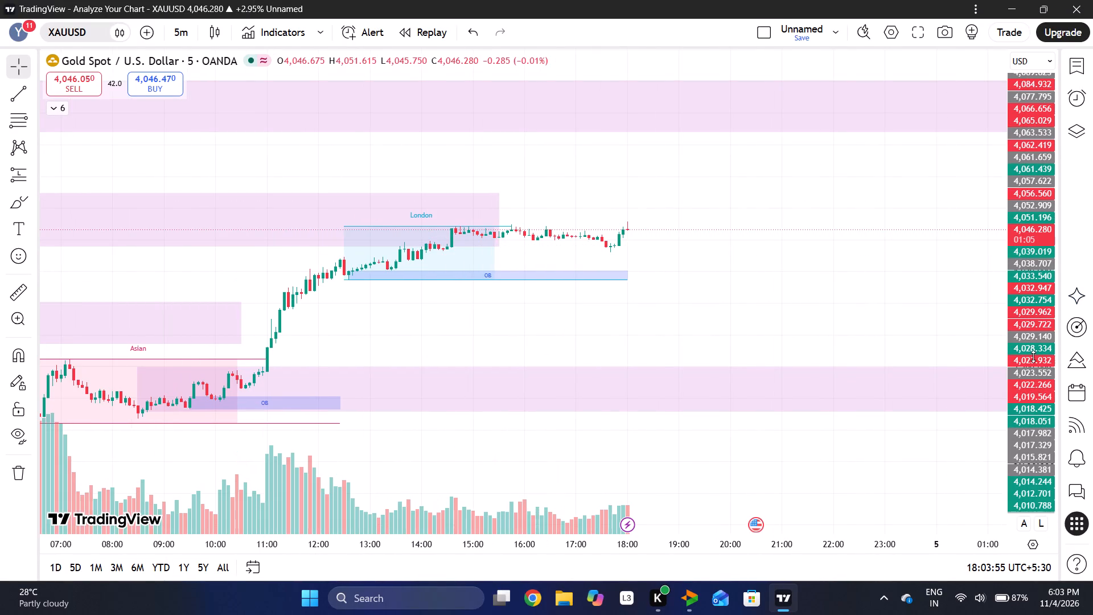
Examine the XAUUSD 5-minute price action around the London session range and its order block.
{"action": "left_click_drag", "start_coordinate": [1016, 356], "coordinate": [1087, 24]}
{"action": "right_click", "coordinate": [807, 158]}
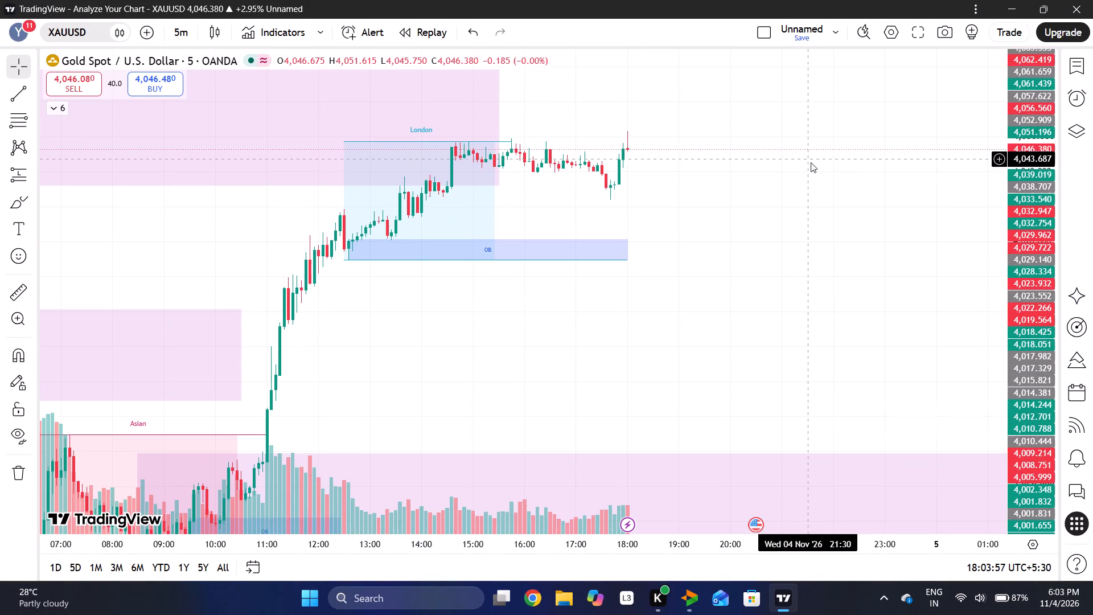
{"action": "left_click", "coordinate": [848, 181]}
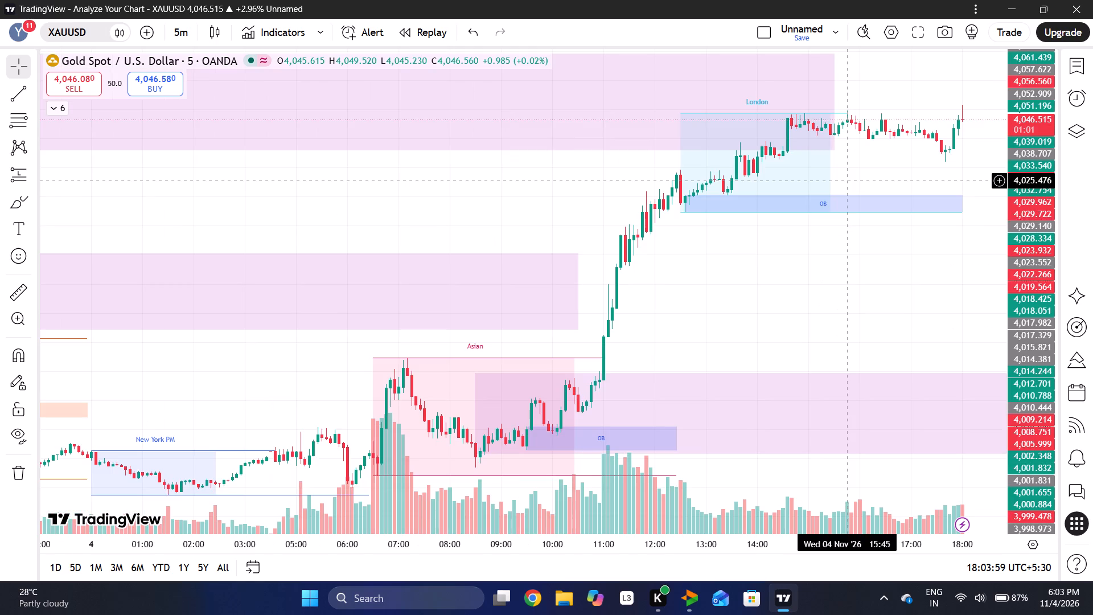
{"action": "left_click_drag", "start_coordinate": [955, 151], "coordinate": [627, 160]}
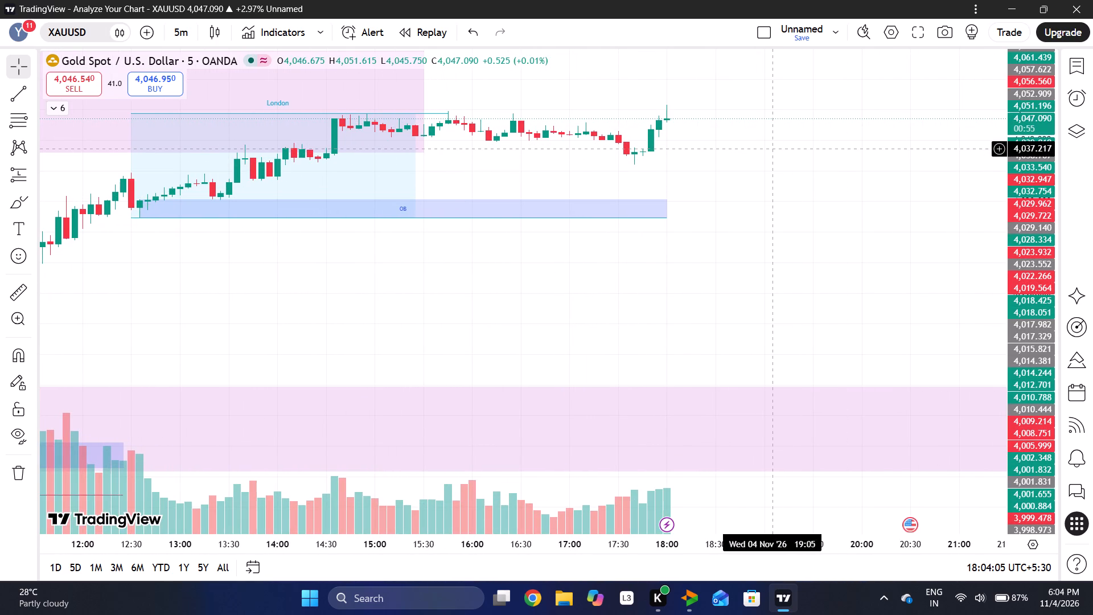
{"action": "left_click_drag", "start_coordinate": [1020, 334], "coordinate": [1025, 277]}
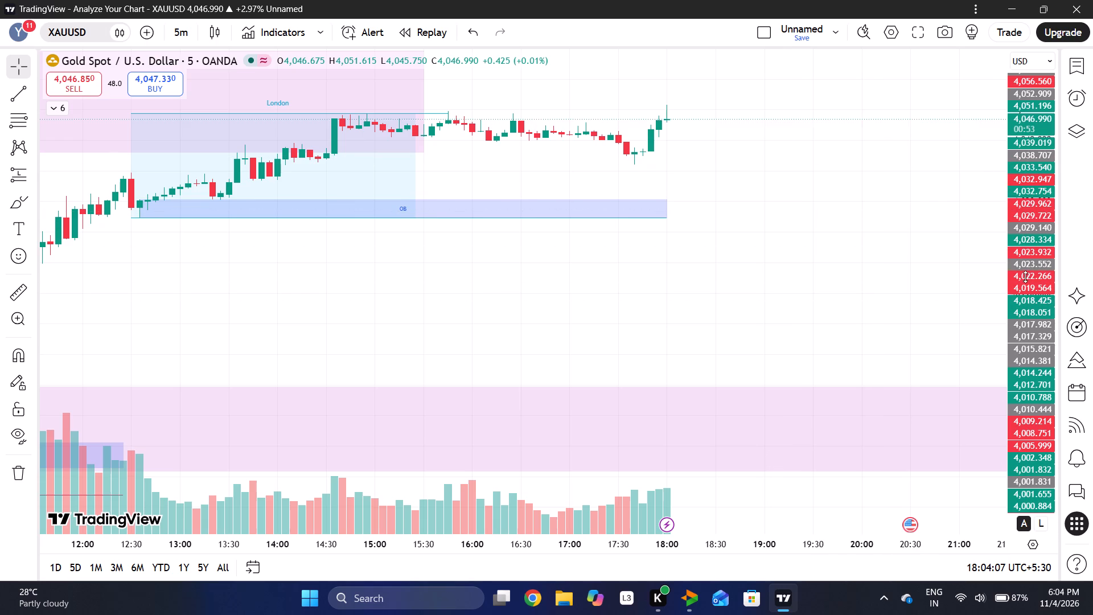
{"action": "left_click_drag", "start_coordinate": [1025, 277], "coordinate": [1042, 47]}
{"action": "left_click_drag", "start_coordinate": [768, 108], "coordinate": [740, 379]}
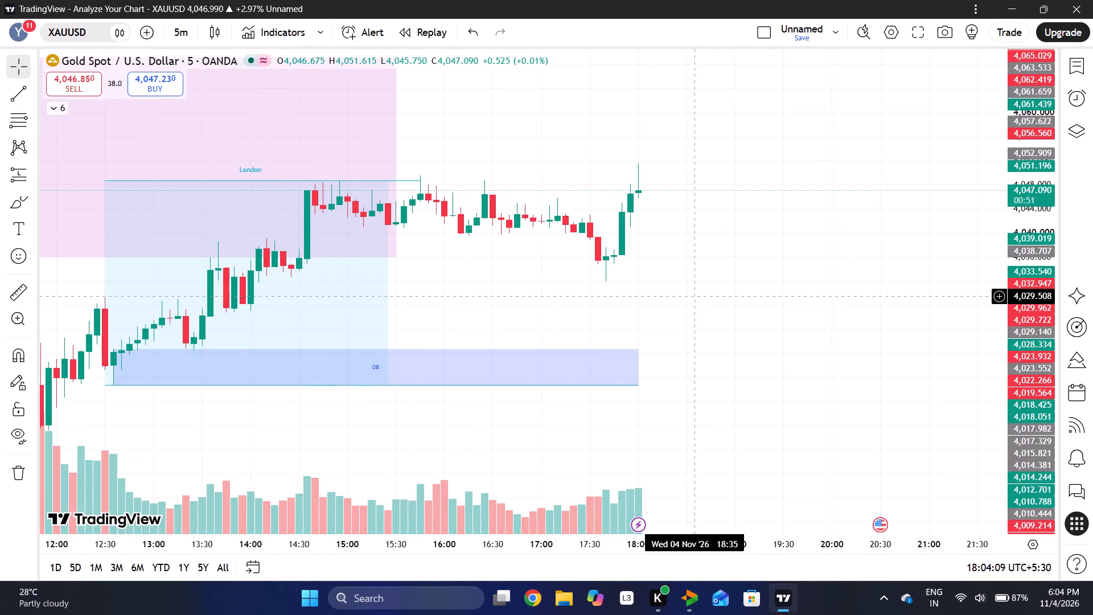
{"action": "left_click_drag", "start_coordinate": [695, 296], "coordinate": [750, 335]}
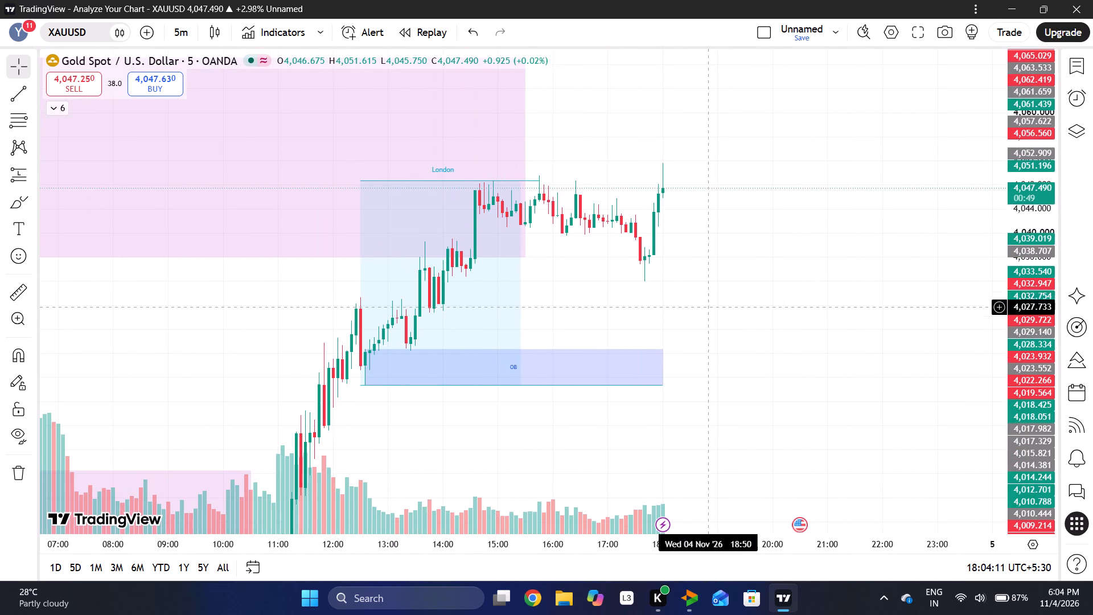
{"action": "left_click_drag", "start_coordinate": [750, 335], "coordinate": [765, 341]}
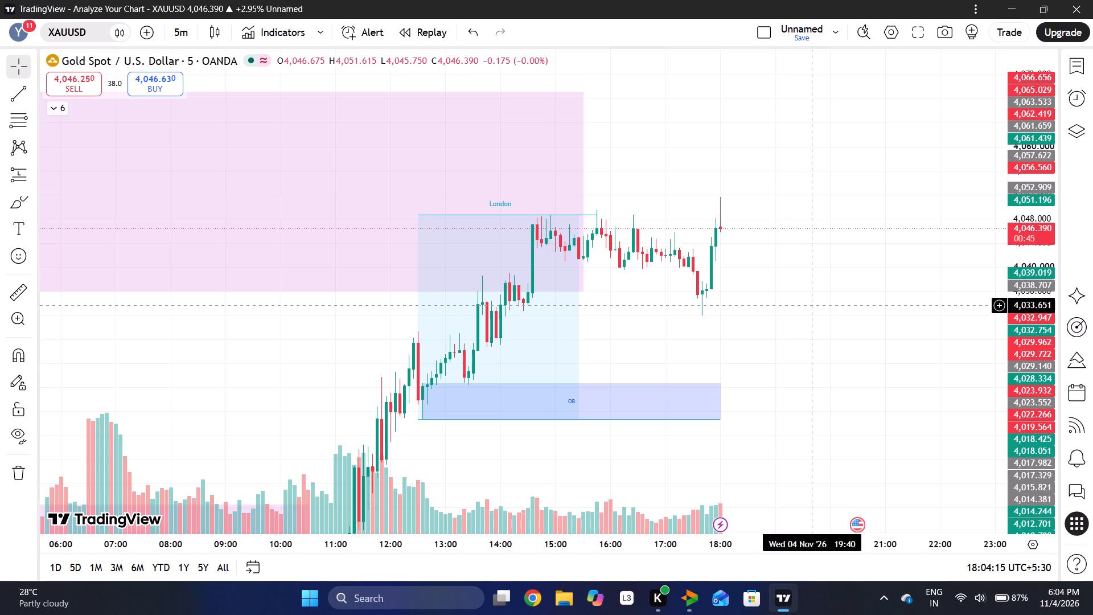
{"action": "left_click_drag", "start_coordinate": [817, 304], "coordinate": [735, 289]}
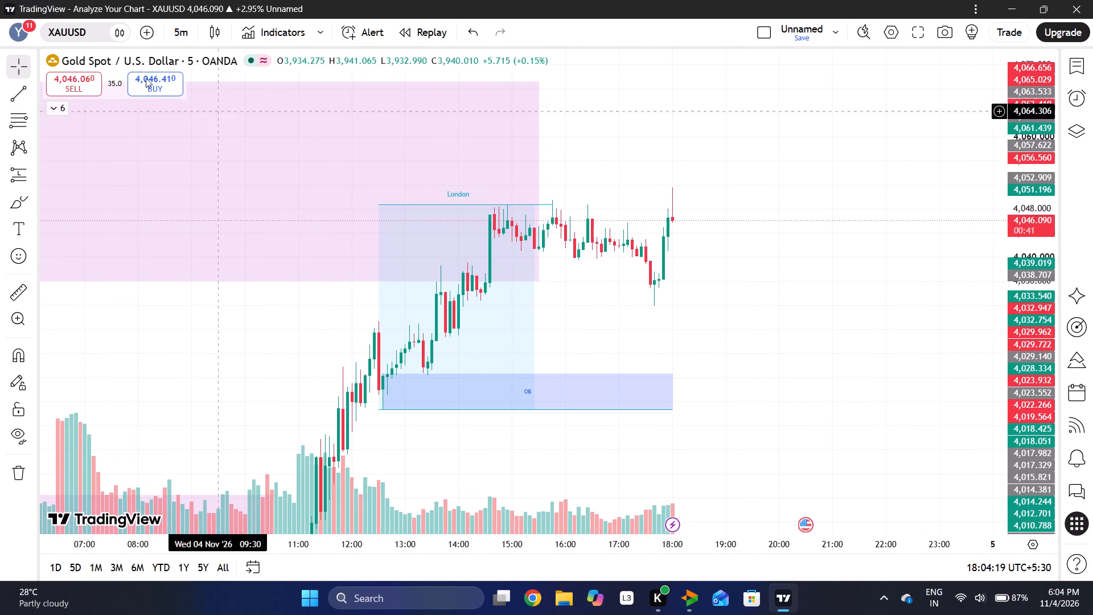
Switch the chart symbol to BTCUSD, the Bitcoin spot crypto listing from CRYPTO.
{"action": "left_click", "coordinate": [54, 25]}
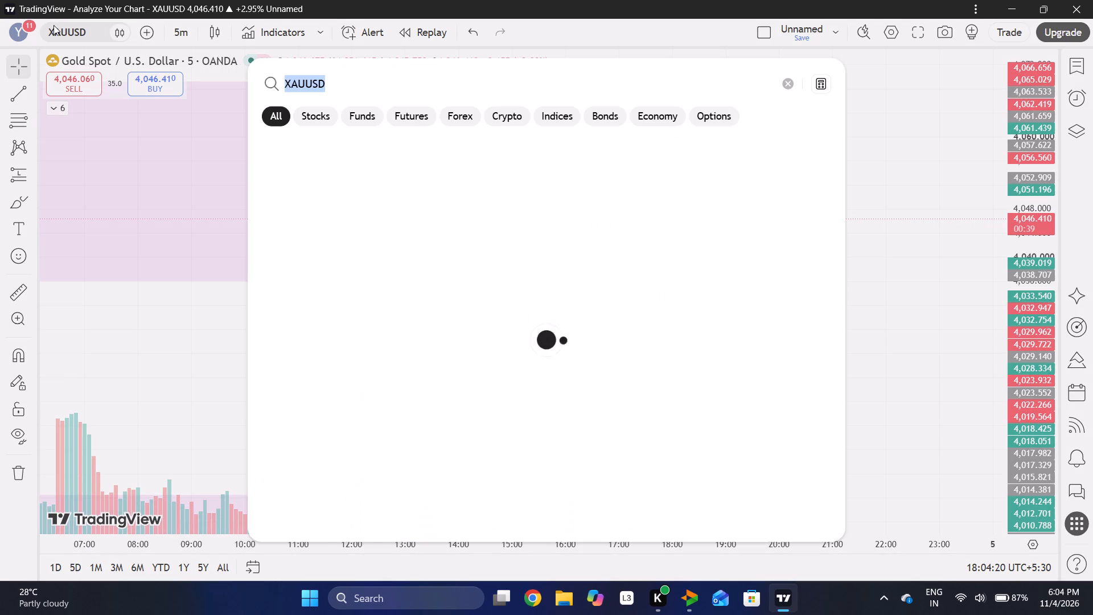
{"action": "key", "text": "space"}
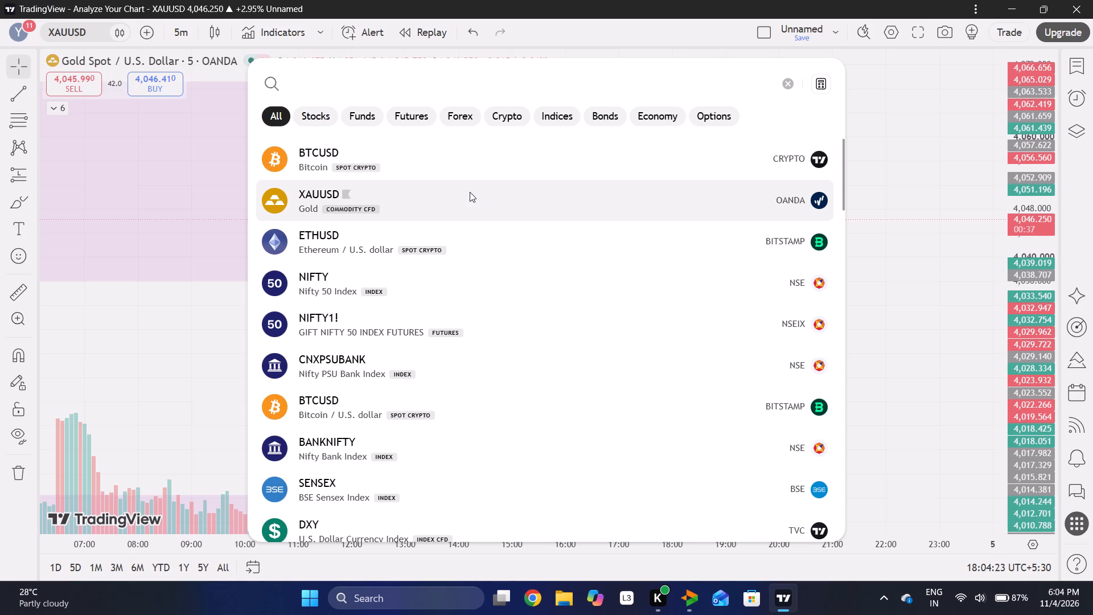
{"action": "left_click", "coordinate": [504, 163]}
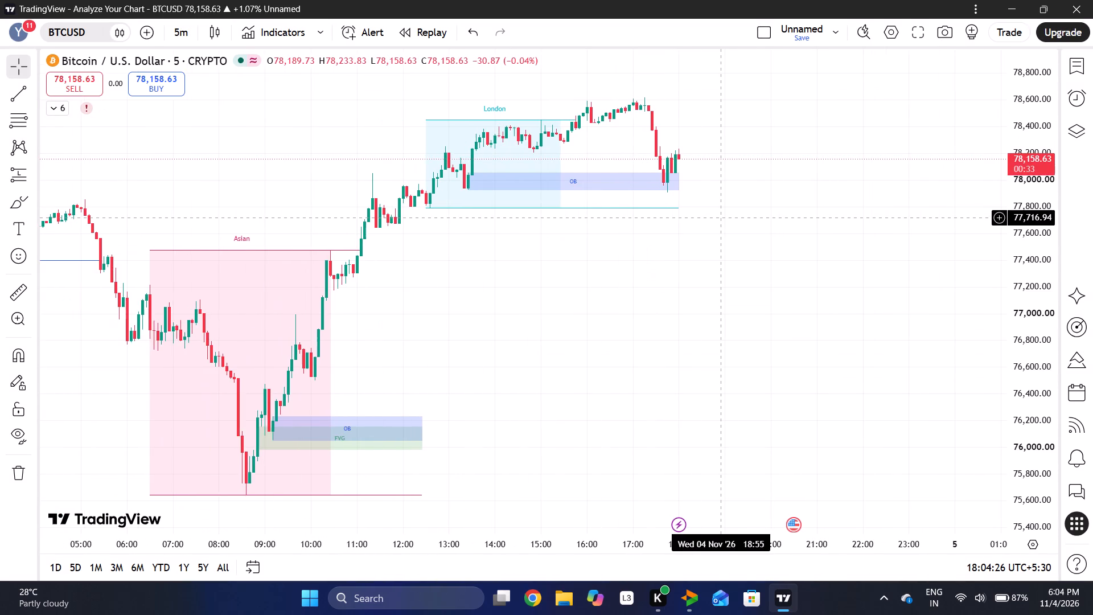
Examine the BTCUSD 5-minute price action around the London range and its order block, dismissing the advertisement.
{"action": "left_click_drag", "start_coordinate": [721, 218], "coordinate": [731, 348]}
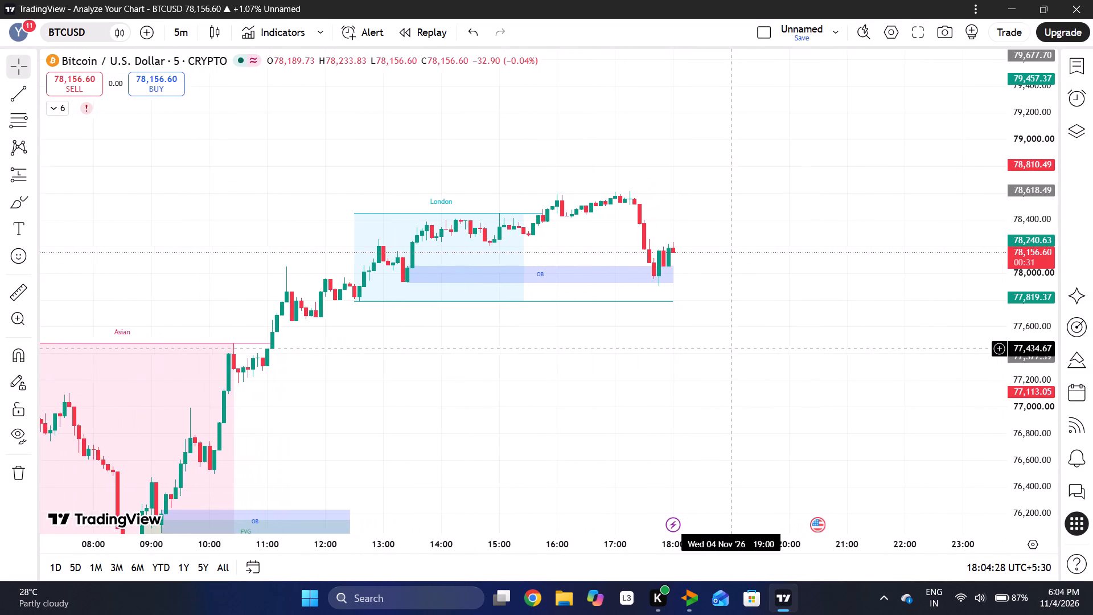
{"action": "left_click_drag", "start_coordinate": [1021, 359], "coordinate": [1037, 280]}
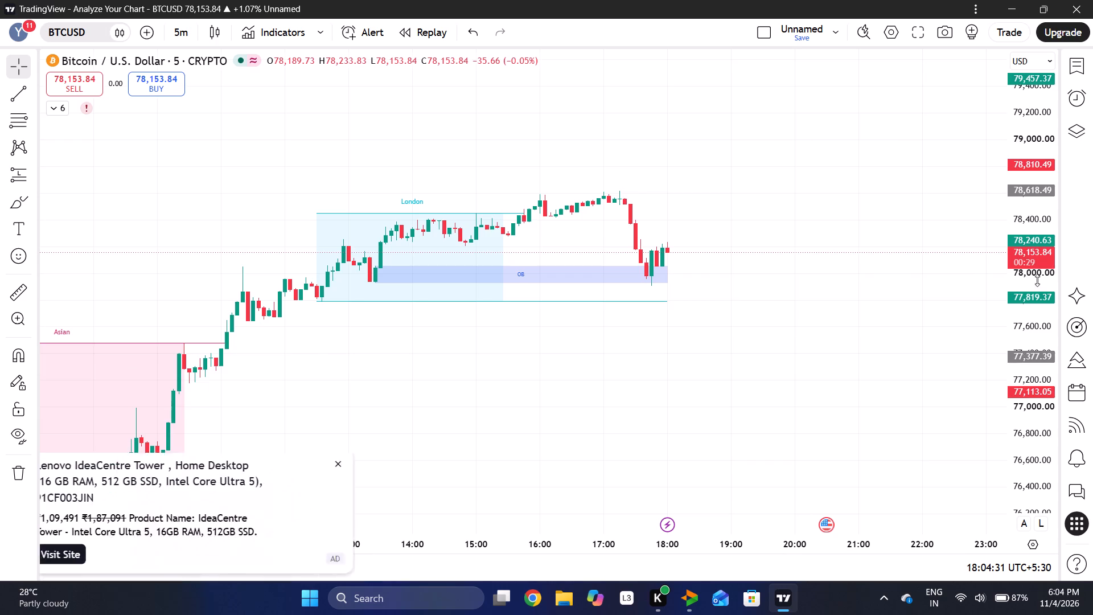
{"action": "left_click_drag", "start_coordinate": [1037, 280], "coordinate": [1092, 0]}
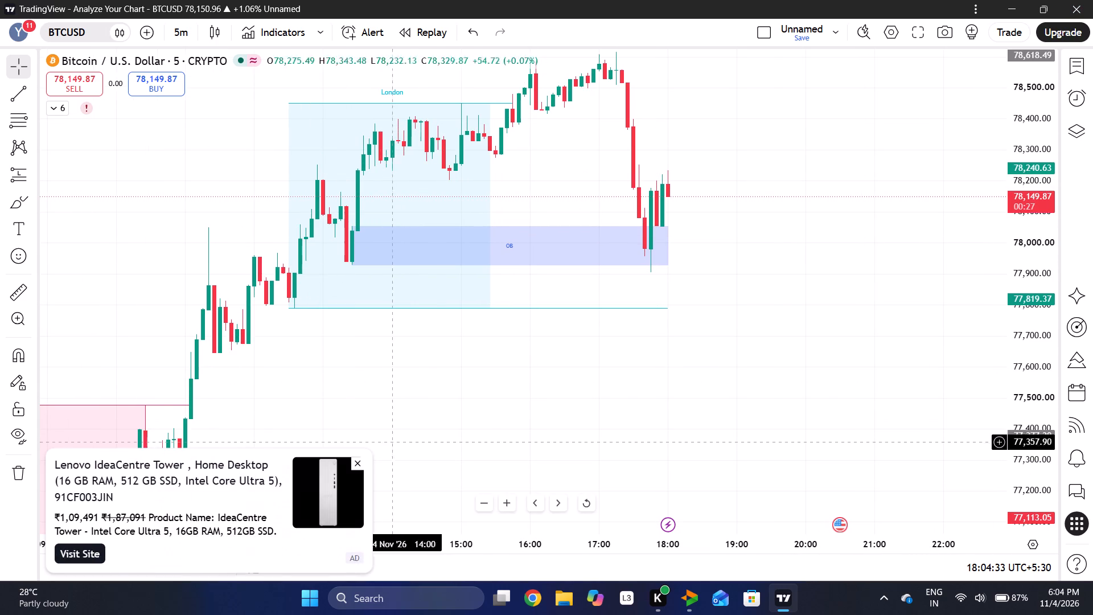
{"action": "left_click", "coordinate": [359, 464]}
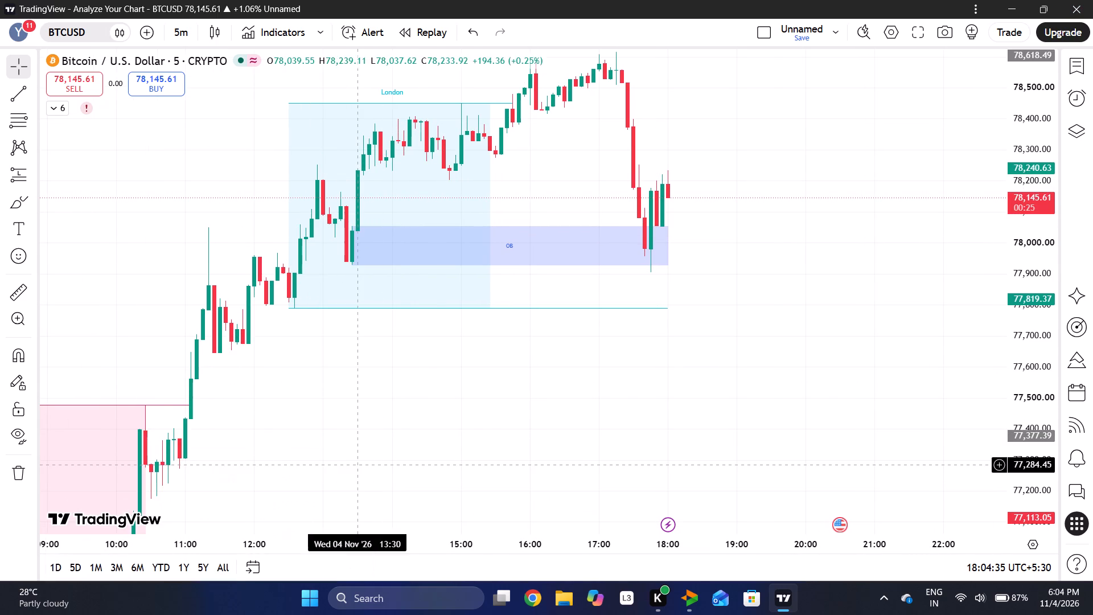
{"action": "right_click", "coordinate": [843, 324]}
{"action": "left_click", "coordinate": [902, 212]}
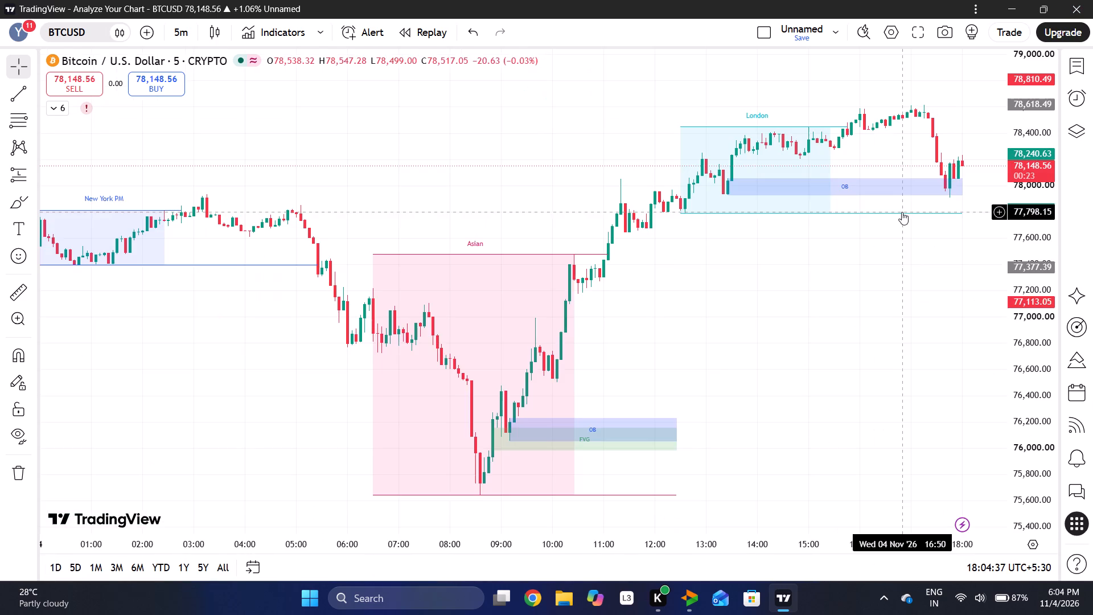
{"action": "left_click_drag", "start_coordinate": [886, 295], "coordinate": [566, 339]}
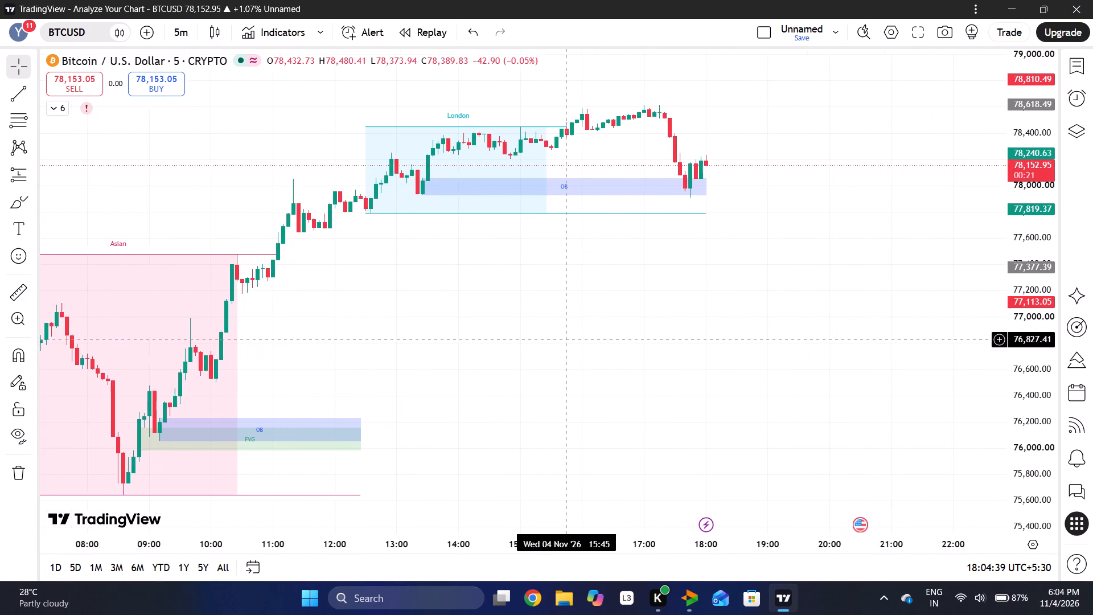
{"action": "left_click_drag", "start_coordinate": [750, 242], "coordinate": [680, 389]}
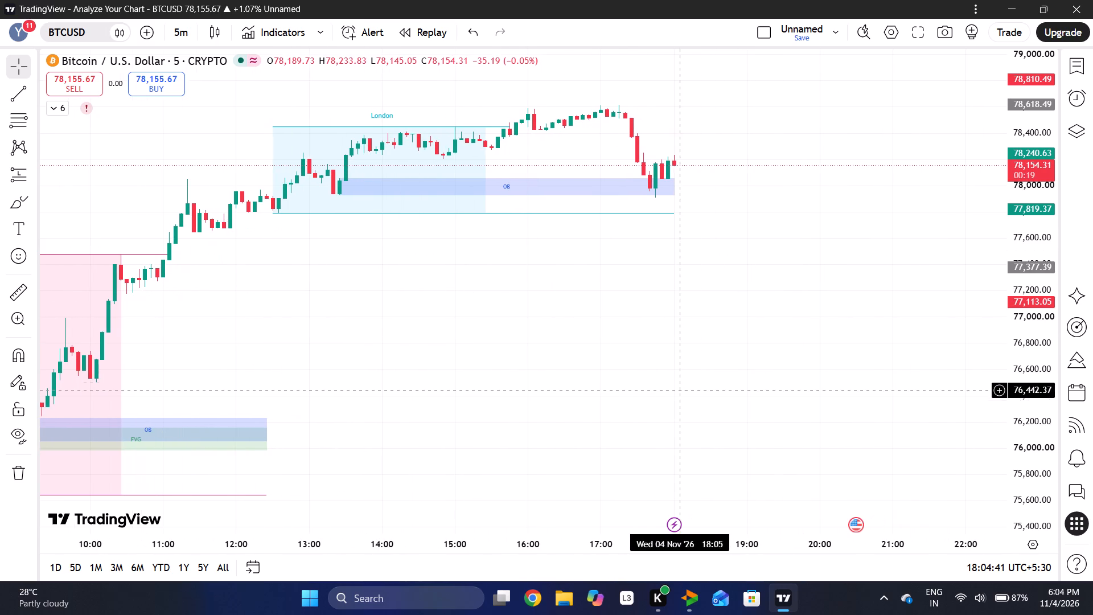
{"action": "left_click_drag", "start_coordinate": [1048, 343], "coordinate": [1092, 116]}
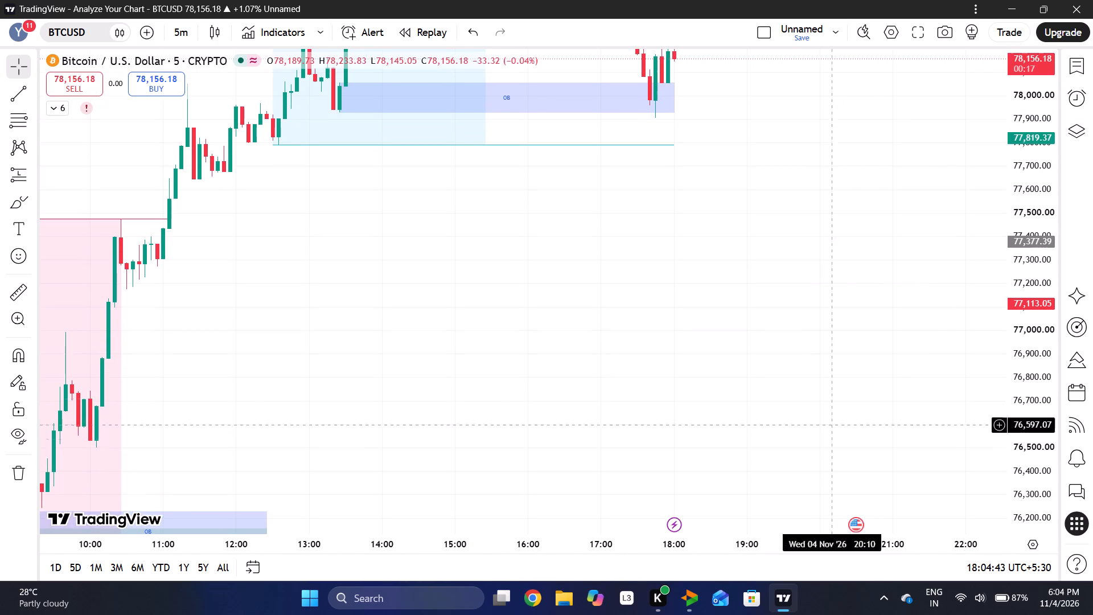
{"action": "left_click_drag", "start_coordinate": [749, 541], "coordinate": [499, 528]}
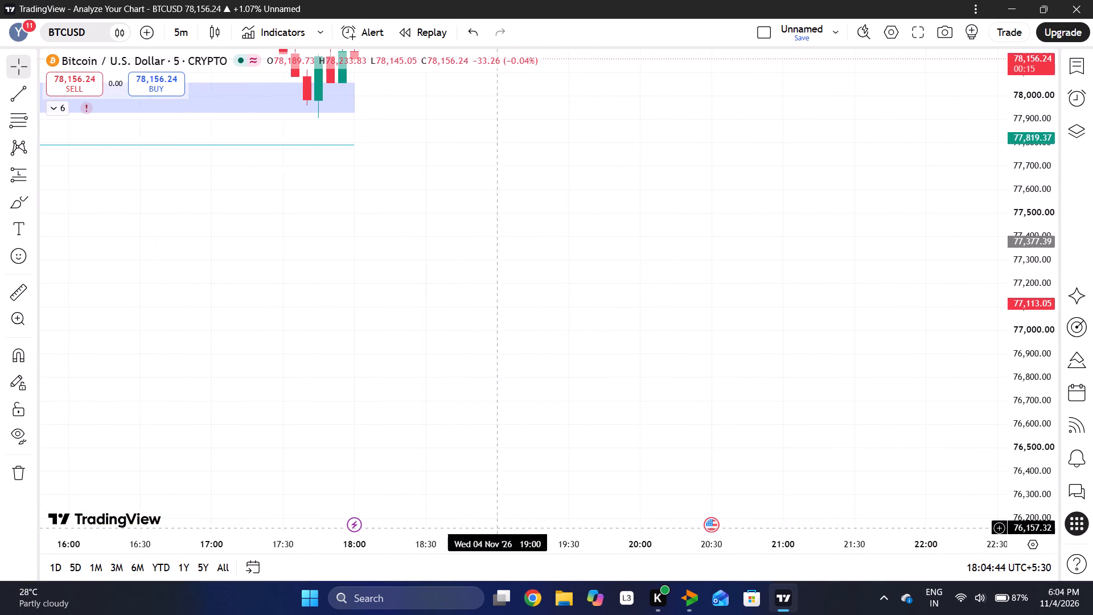
{"action": "left_click_drag", "start_coordinate": [438, 184], "coordinate": [599, 449]}
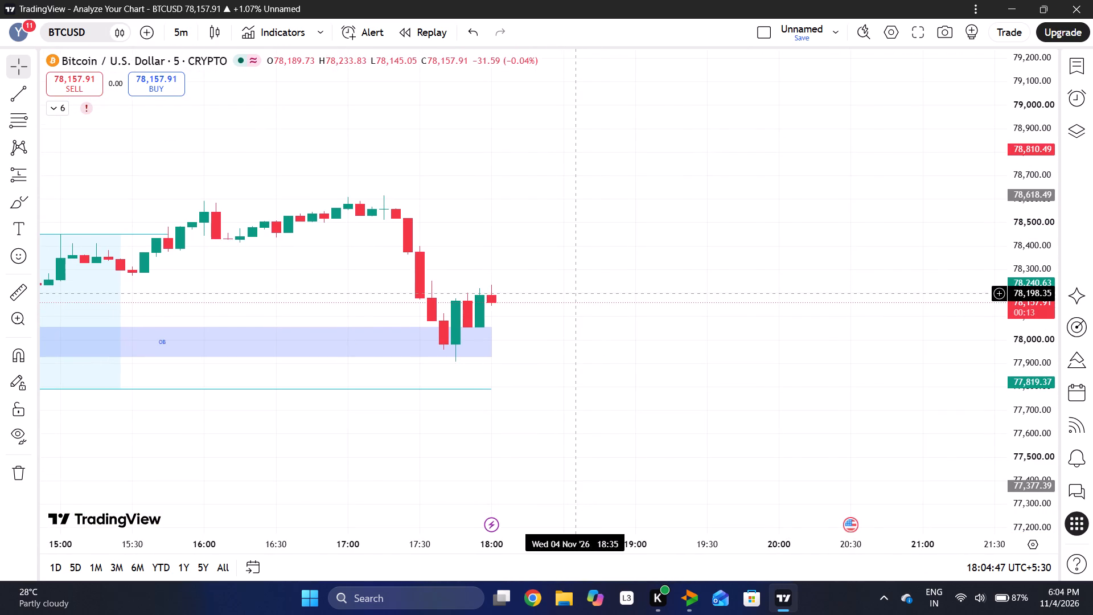
Draw a rising trend line near the latest BTCUSD lows, from about 77,850 at 17:40 to about 78,644 at 18:35.
{"action": "left_click", "coordinate": [26, 89]}
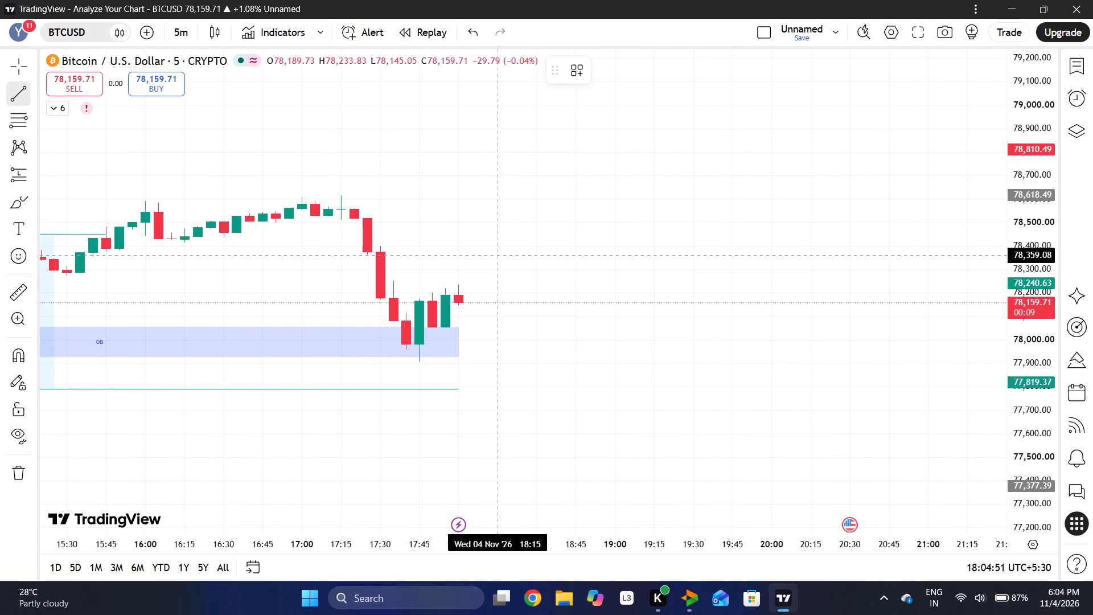
{"action": "left_click_drag", "start_coordinate": [500, 255], "coordinate": [408, 375]}
{"action": "left_click", "coordinate": [408, 375]}
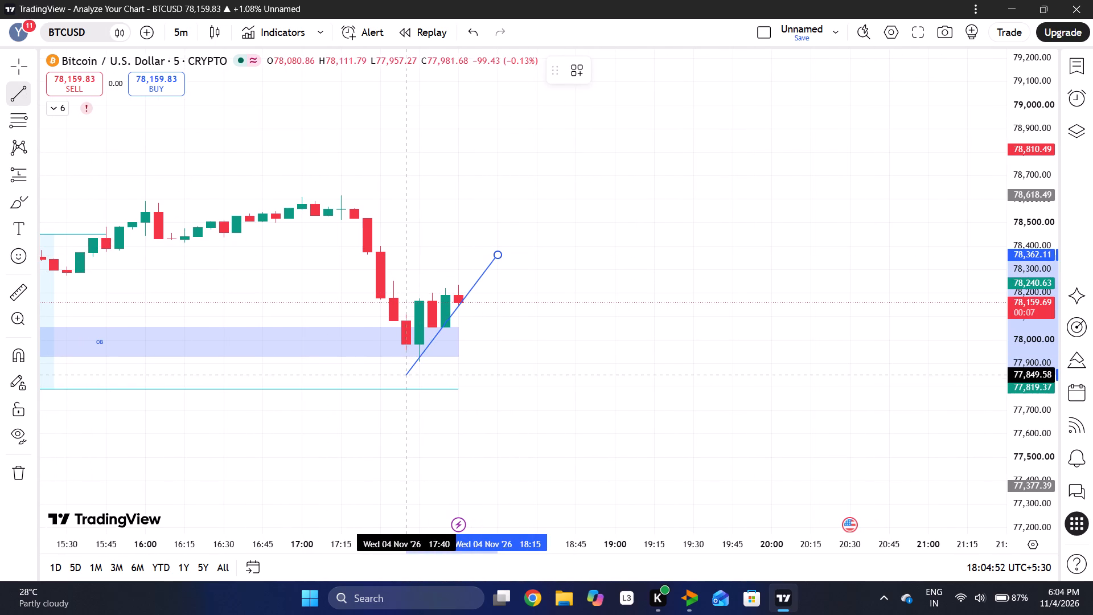
{"action": "left_click_drag", "start_coordinate": [500, 255], "coordinate": [537, 231]}
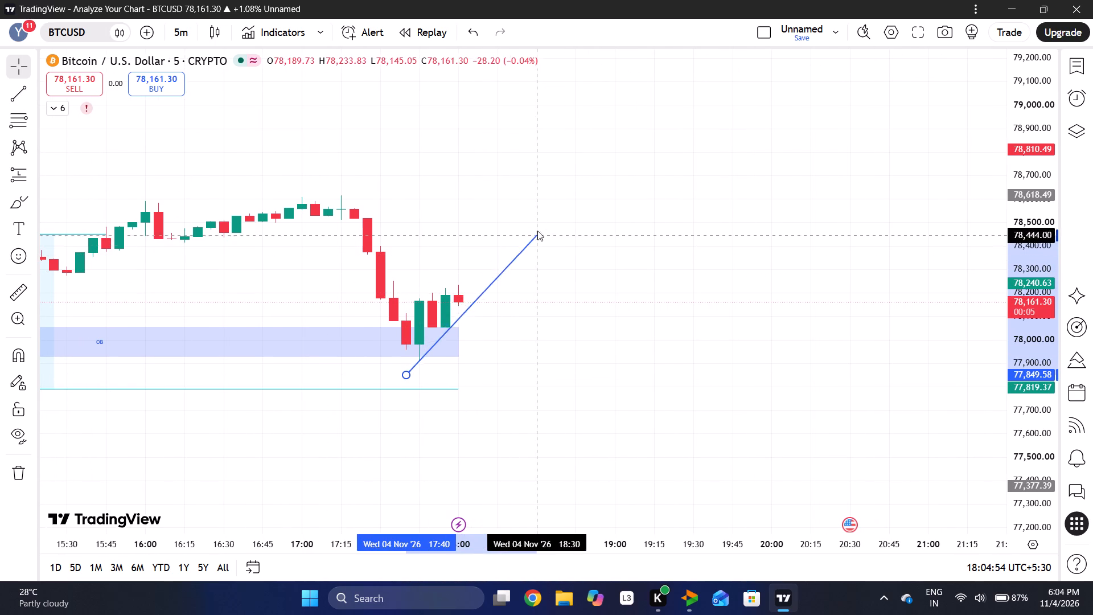
{"action": "left_click_drag", "start_coordinate": [537, 231], "coordinate": [557, 197]}
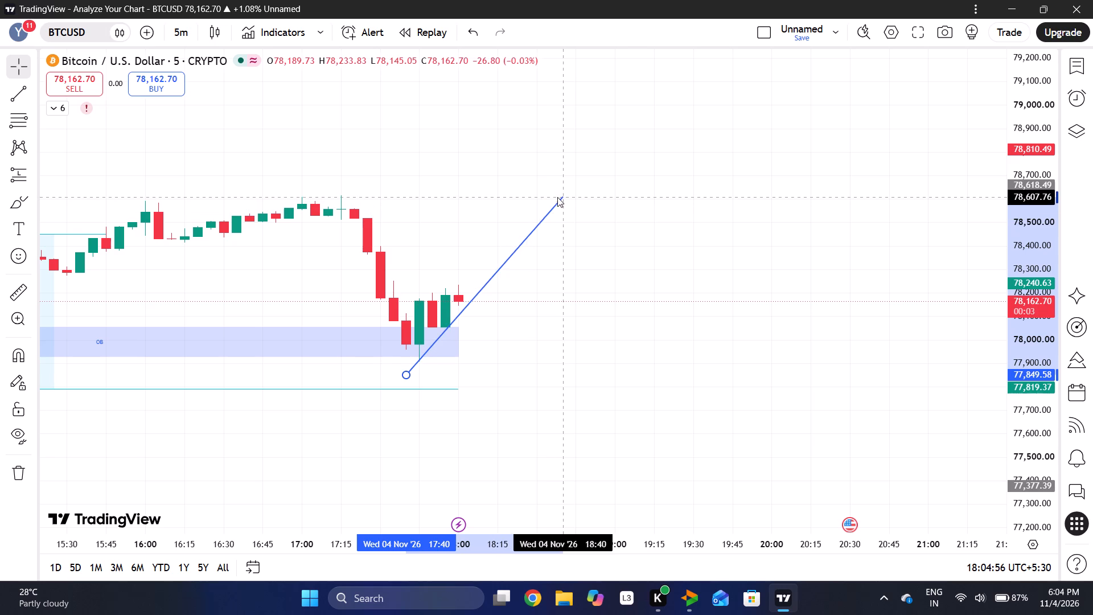
{"action": "left_click_drag", "start_coordinate": [557, 197], "coordinate": [548, 188]}
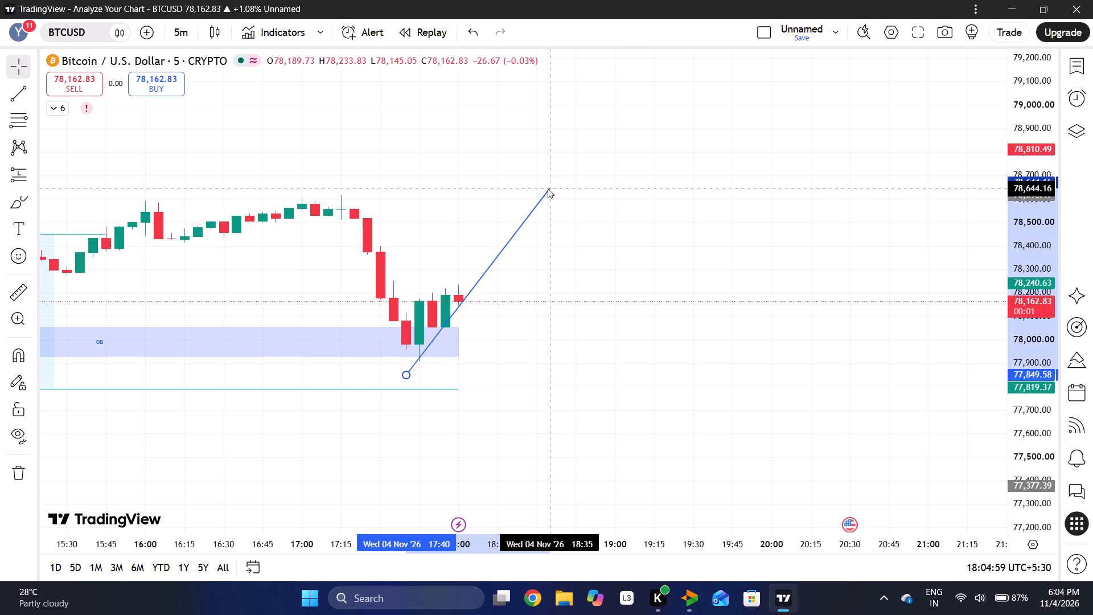
{"action": "left_click", "coordinate": [569, 282]}
Adjust the trend line's lower end to about 77,834 at 17:40, so the line follows the latest candle lows.
{"action": "left_click_drag", "start_coordinate": [569, 282], "coordinate": [740, 202]}
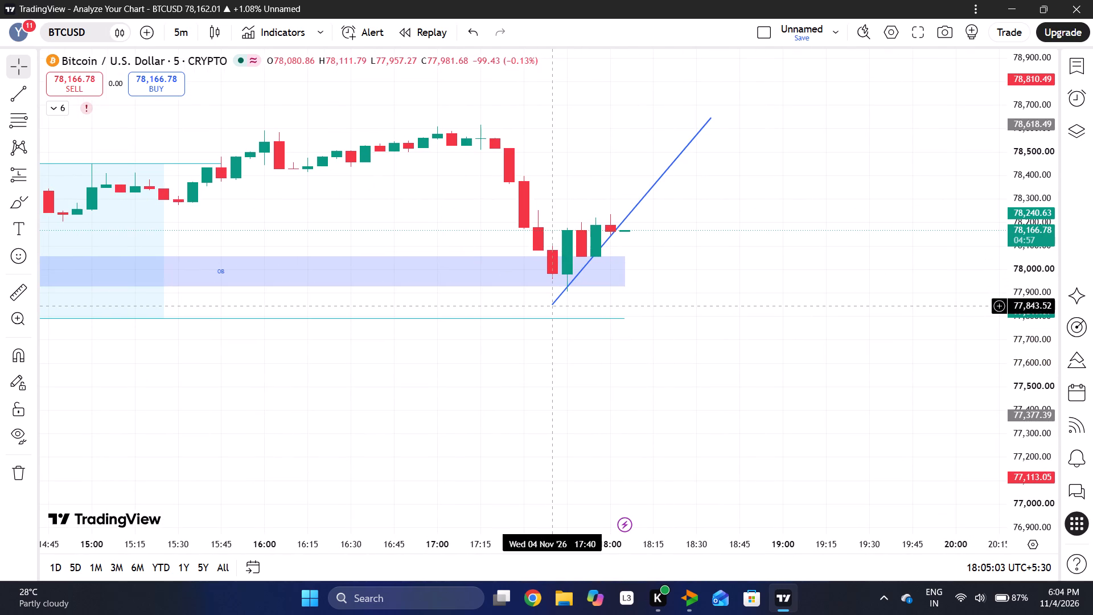
{"action": "left_click_drag", "start_coordinate": [553, 302], "coordinate": [559, 297]}
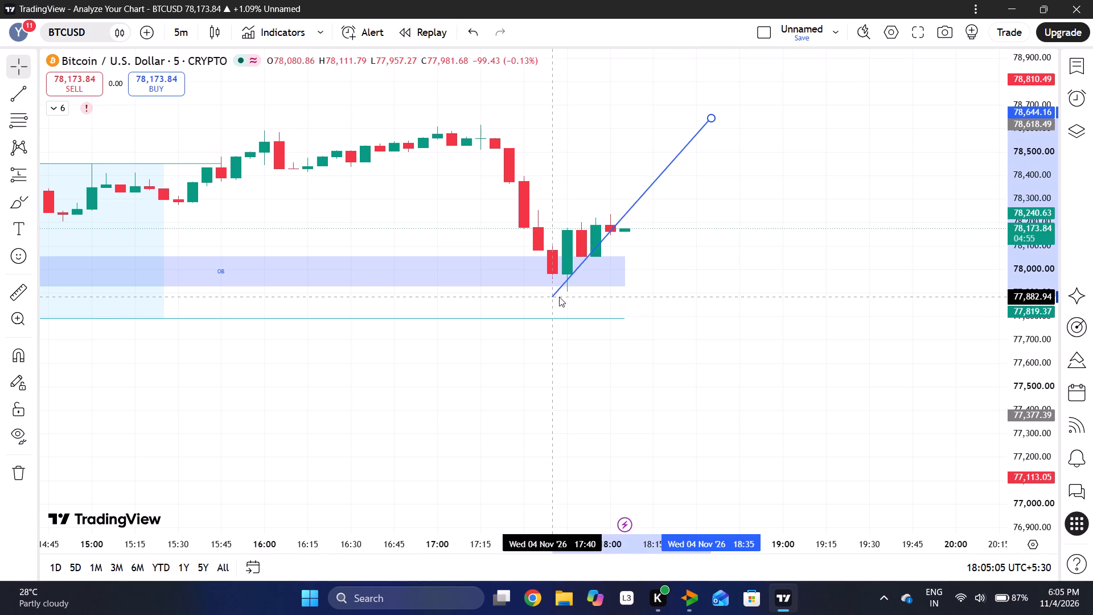
{"action": "left_click_drag", "start_coordinate": [559, 297], "coordinate": [560, 296]}
{"action": "left_click", "coordinate": [713, 239]}
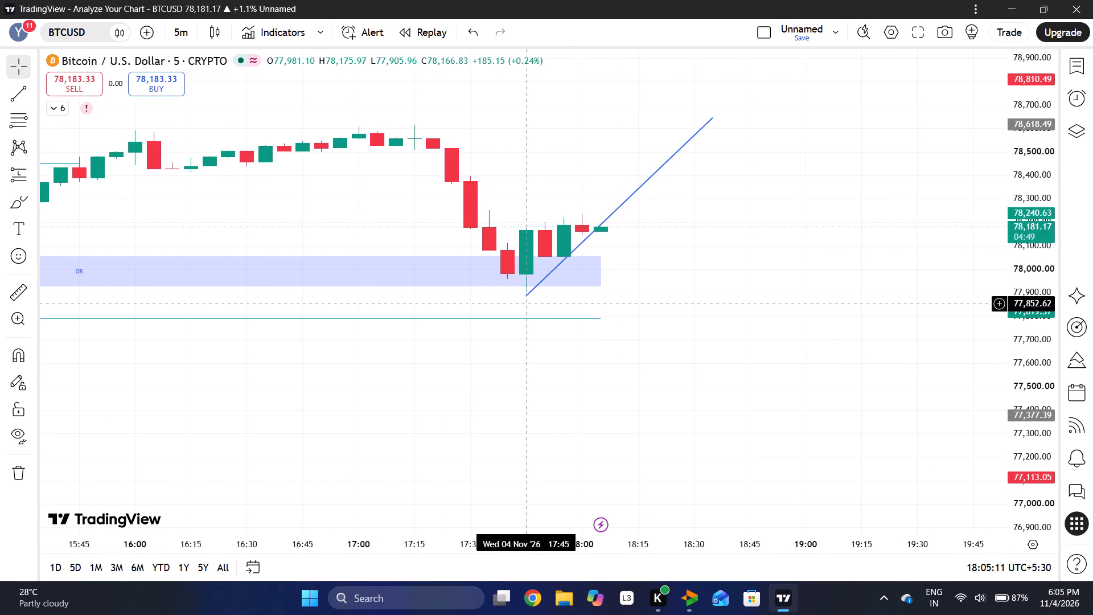
{"action": "left_click_drag", "start_coordinate": [527, 296], "coordinate": [515, 312]}
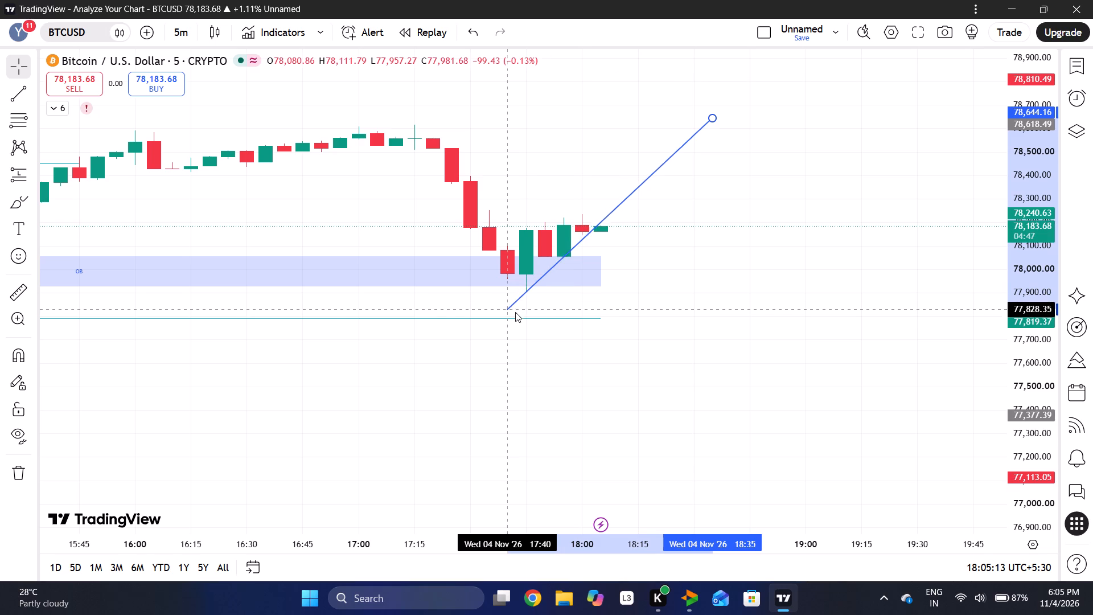
{"action": "left_click_drag", "start_coordinate": [515, 312], "coordinate": [516, 291]}
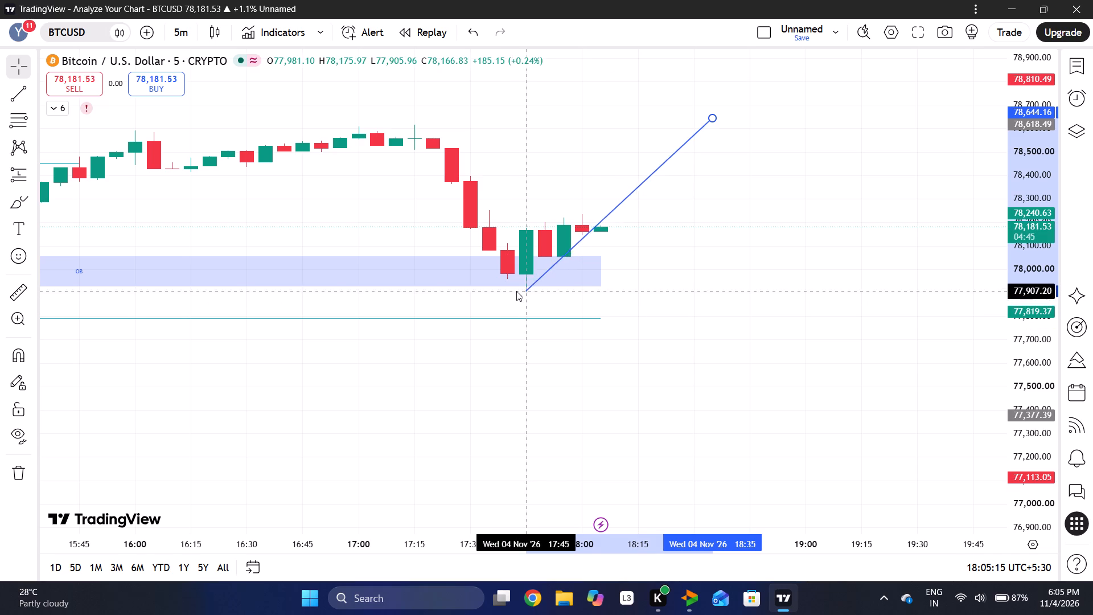
{"action": "left_click_drag", "start_coordinate": [516, 291], "coordinate": [513, 307]}
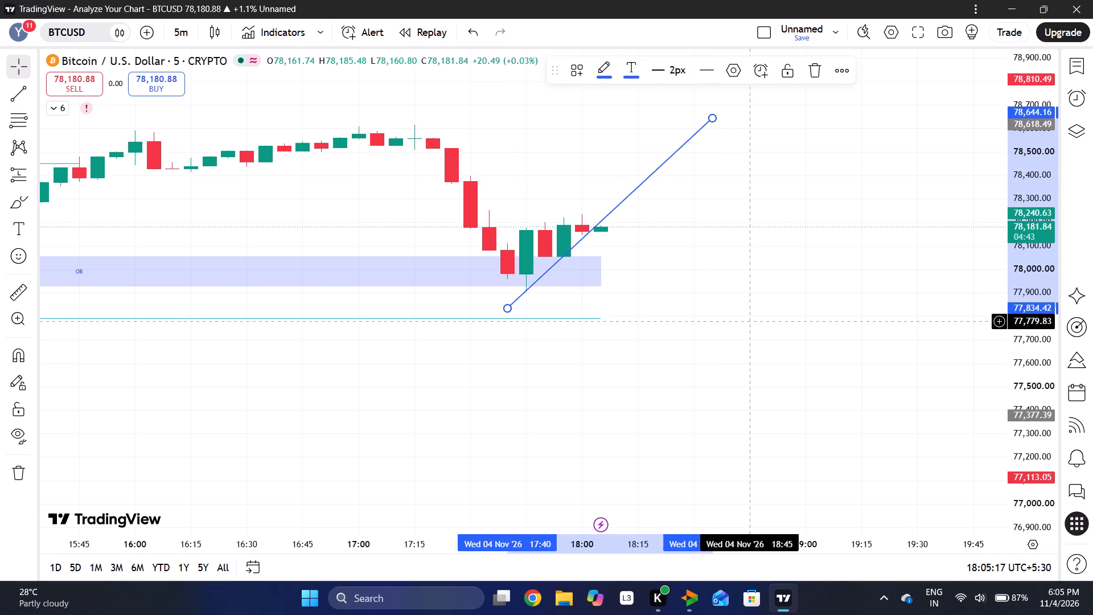
{"action": "left_click", "coordinate": [759, 321]}
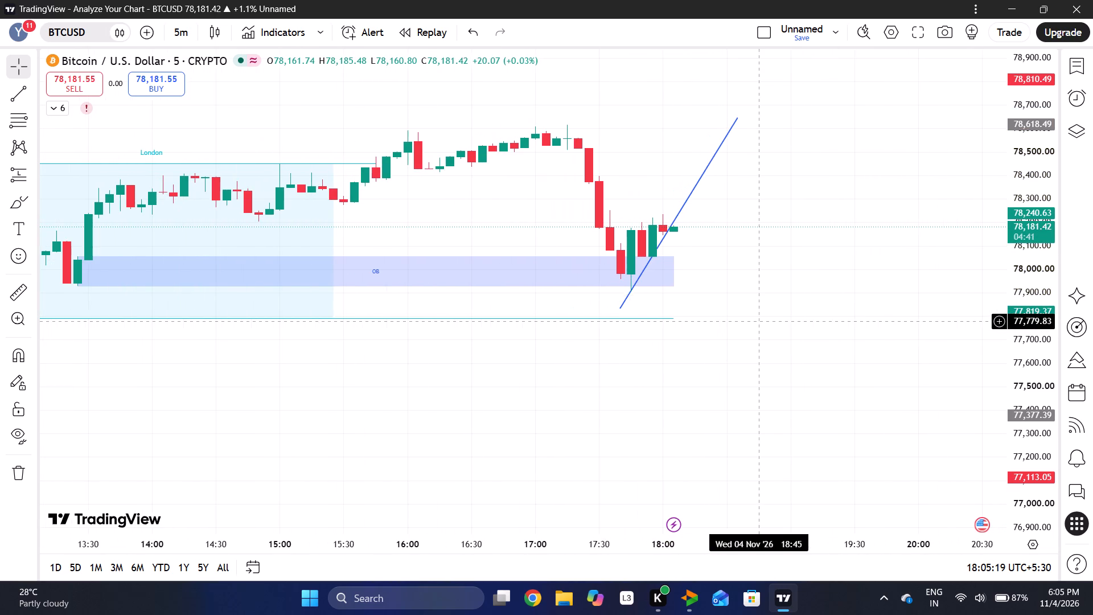
Examine BTCUSD price action around the session ranges on the 5-minute, 15-minute, 1-hour and 2-hour intervals.
{"action": "left_click_drag", "start_coordinate": [552, 208], "coordinate": [919, 239]}
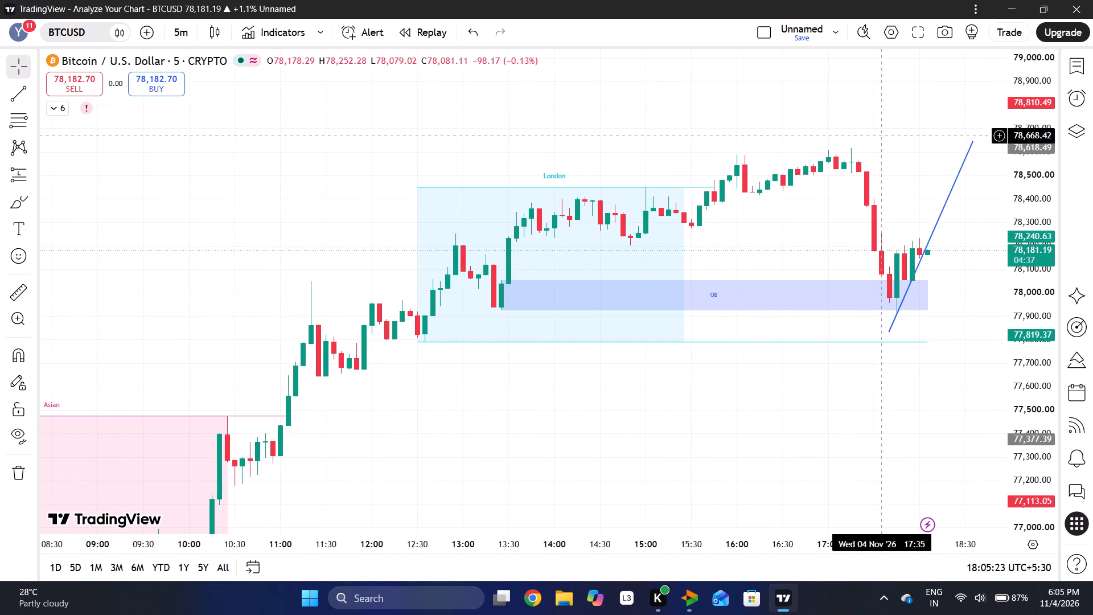
{"action": "left_click_drag", "start_coordinate": [1032, 248], "coordinate": [1092, 28]}
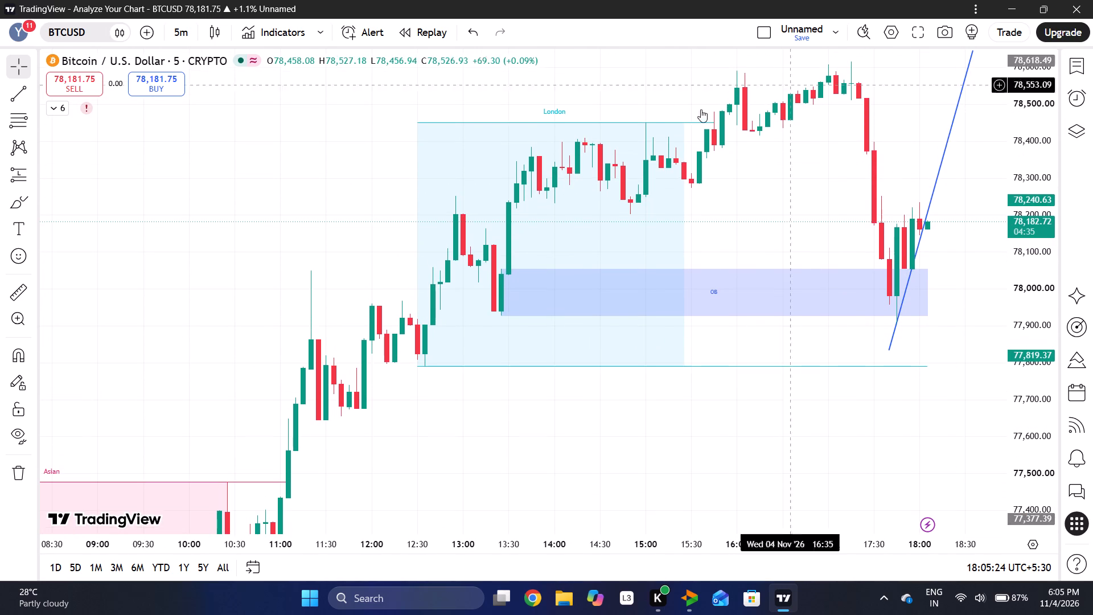
{"action": "left_click", "coordinate": [184, 34]}
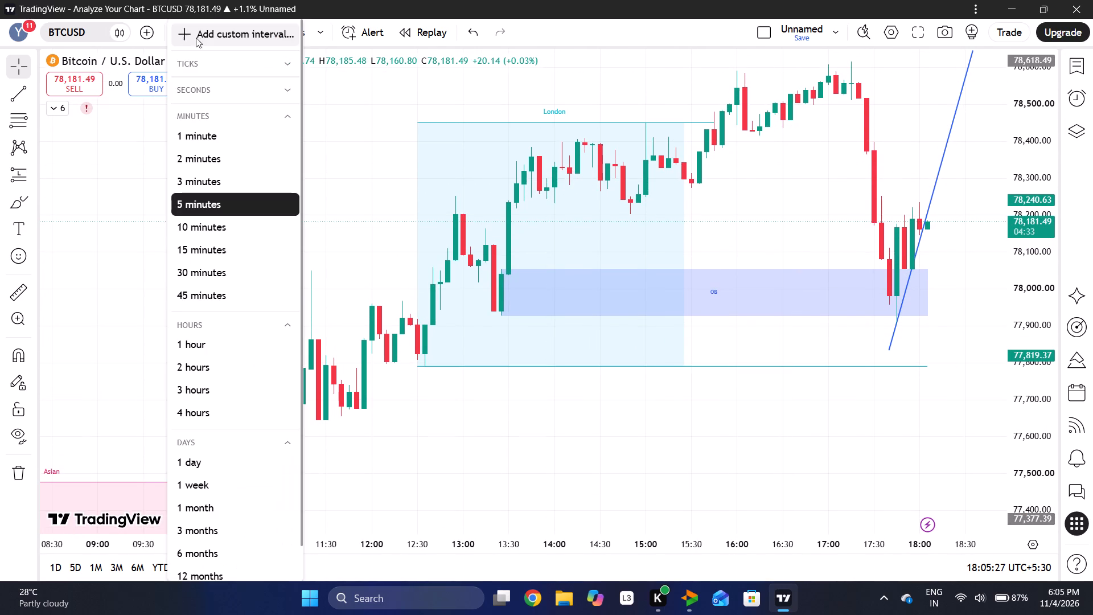
{"action": "left_click", "coordinate": [196, 252]}
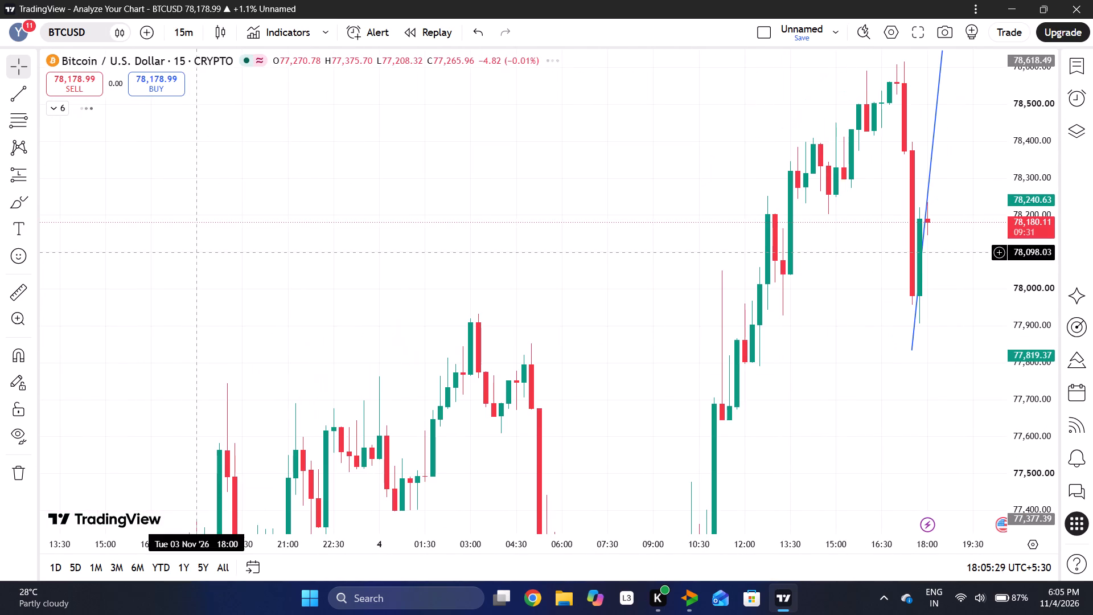
{"action": "left_click_drag", "start_coordinate": [1035, 133], "coordinate": [996, 397]}
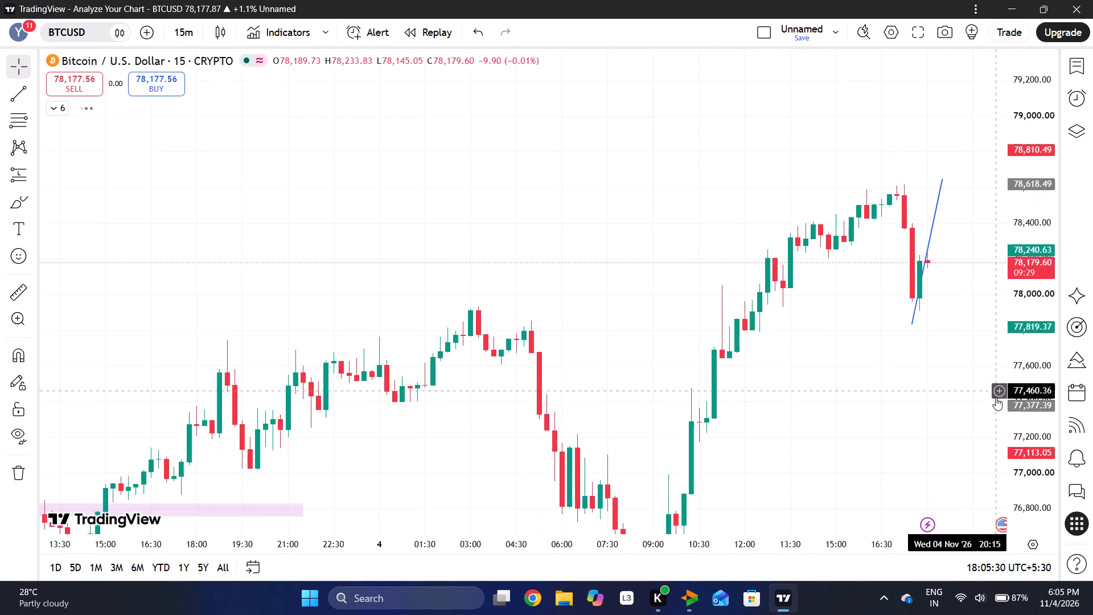
{"action": "left_click_drag", "start_coordinate": [996, 397], "coordinate": [995, 397]}
{"action": "left_click_drag", "start_coordinate": [848, 310], "coordinate": [659, 207]}
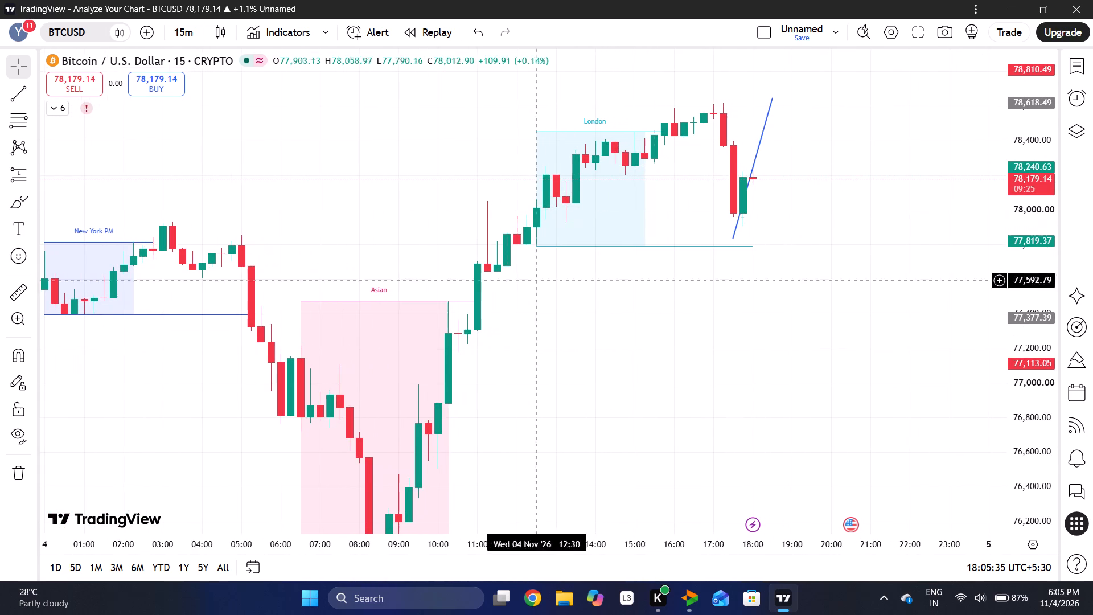
{"action": "left_click", "coordinate": [184, 27]}
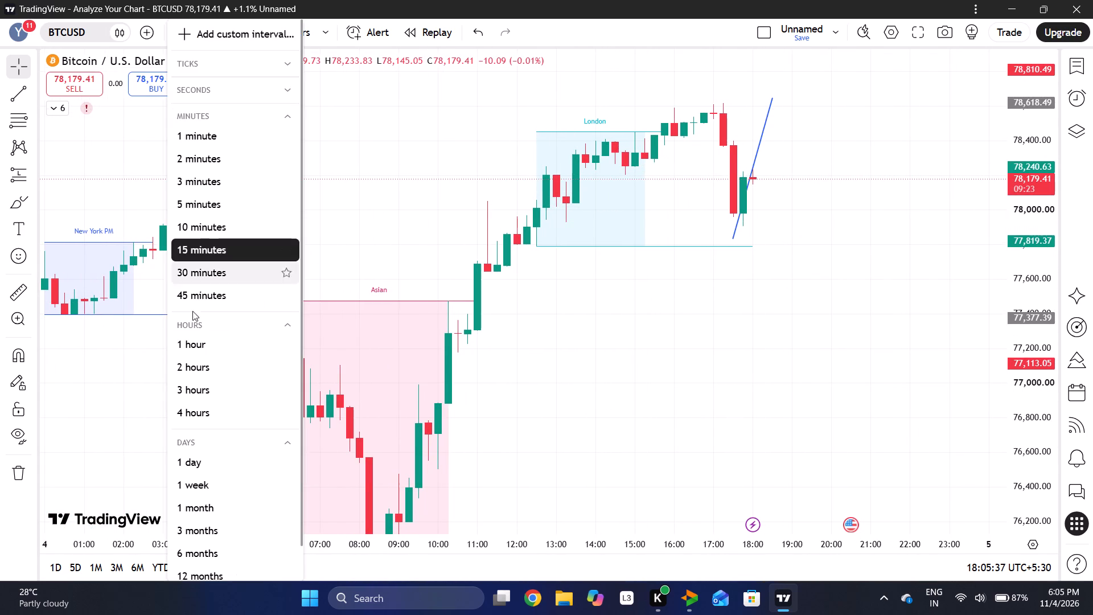
{"action": "left_click", "coordinate": [187, 335]}
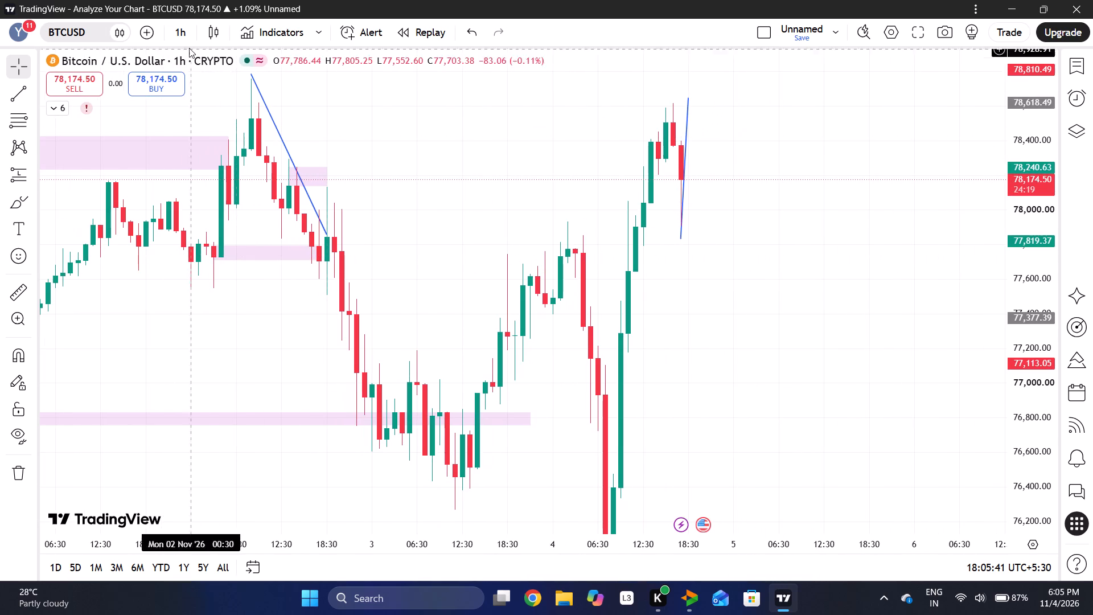
{"action": "left_click", "coordinate": [186, 34]}
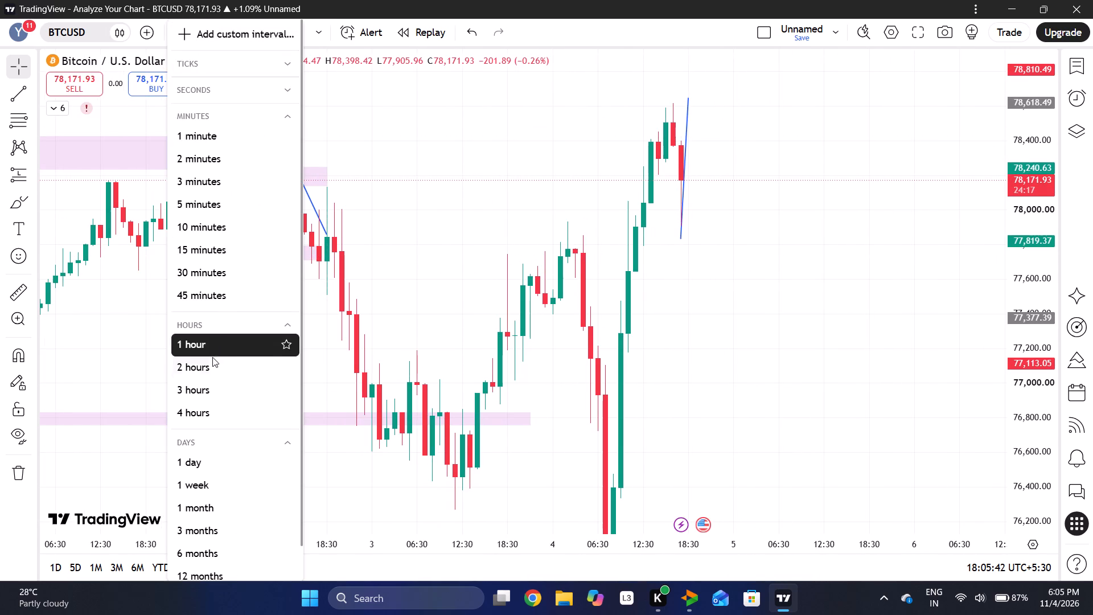
{"action": "left_click", "coordinate": [211, 360]}
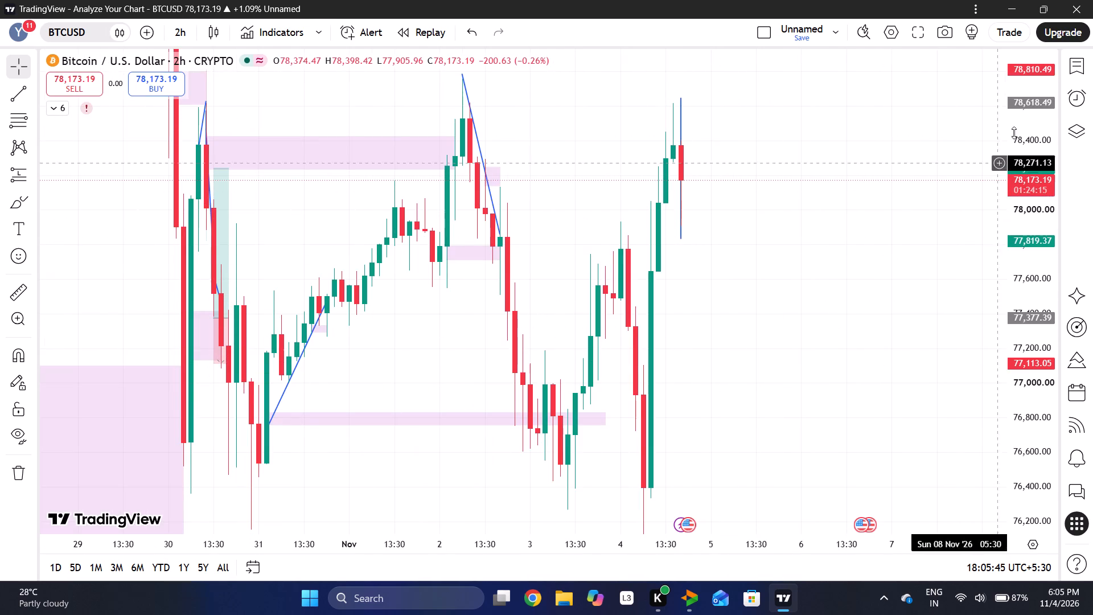
{"action": "left_click_drag", "start_coordinate": [1030, 111], "coordinate": [1000, 358]}
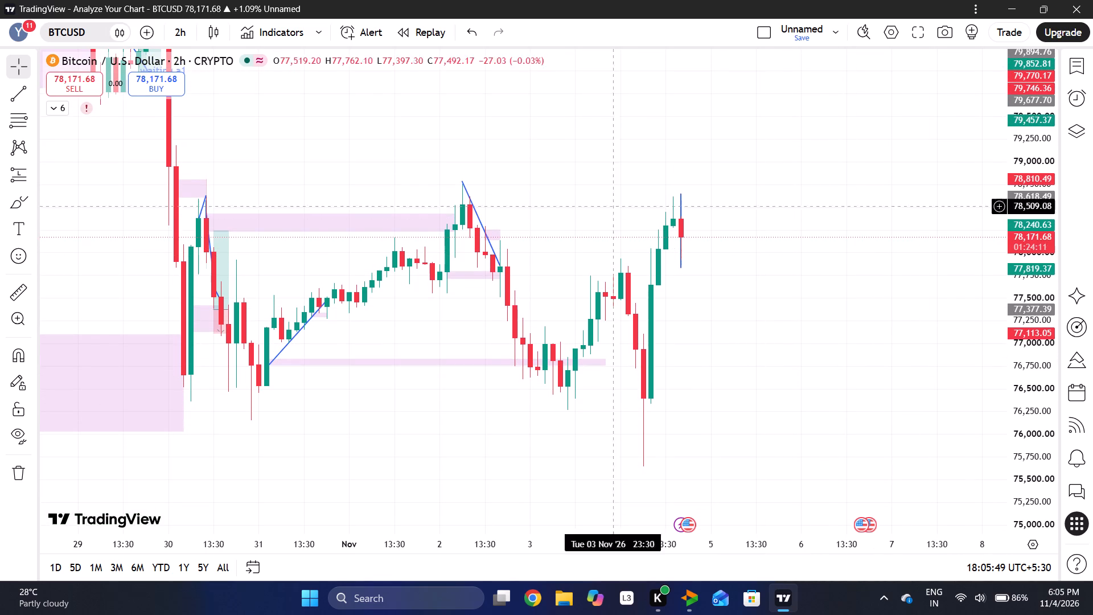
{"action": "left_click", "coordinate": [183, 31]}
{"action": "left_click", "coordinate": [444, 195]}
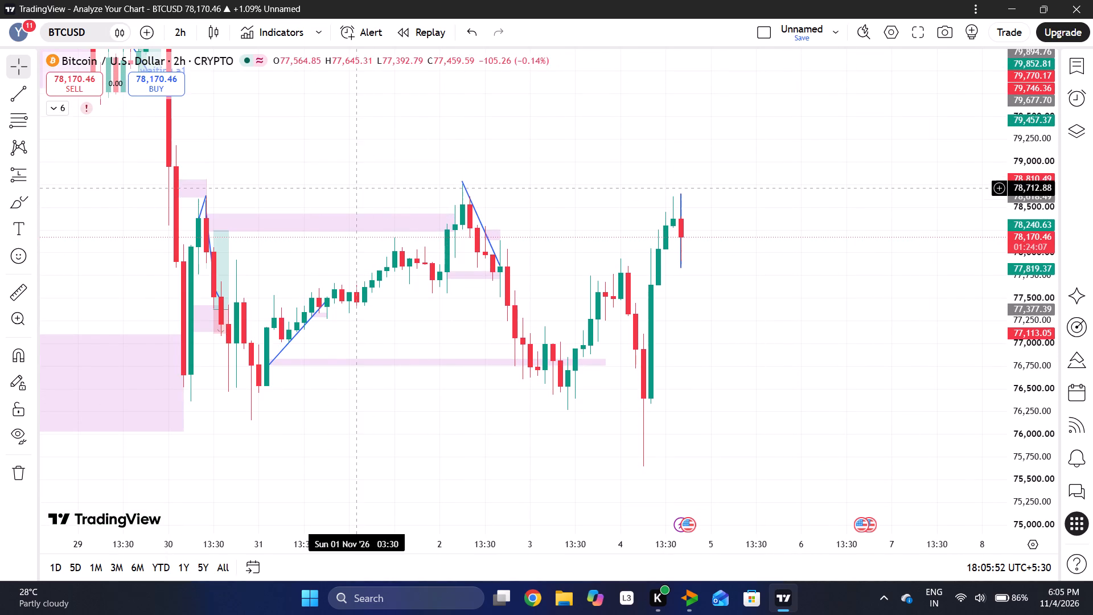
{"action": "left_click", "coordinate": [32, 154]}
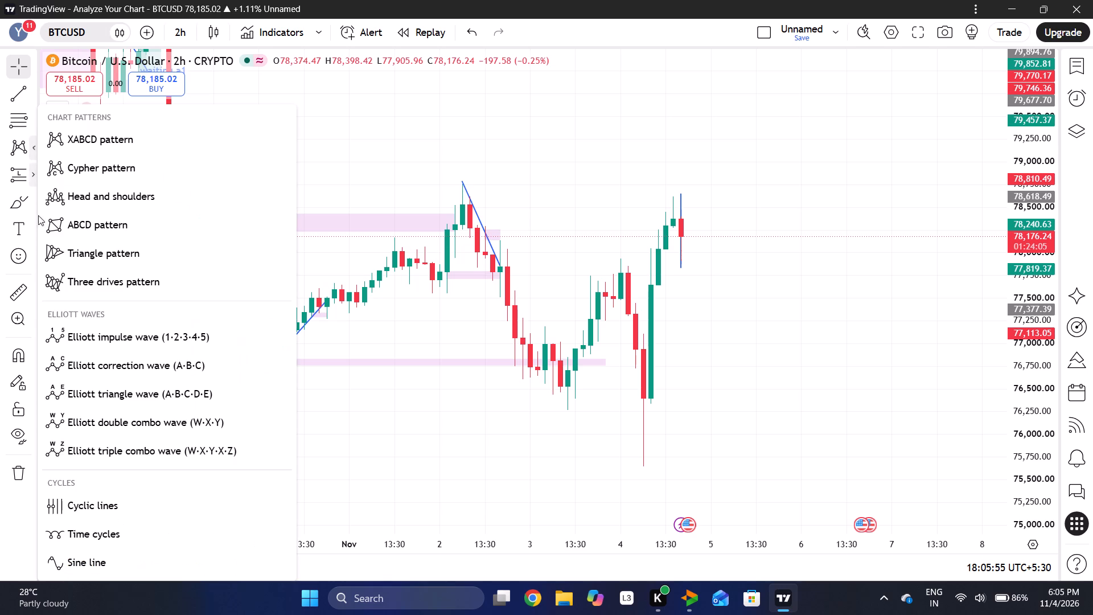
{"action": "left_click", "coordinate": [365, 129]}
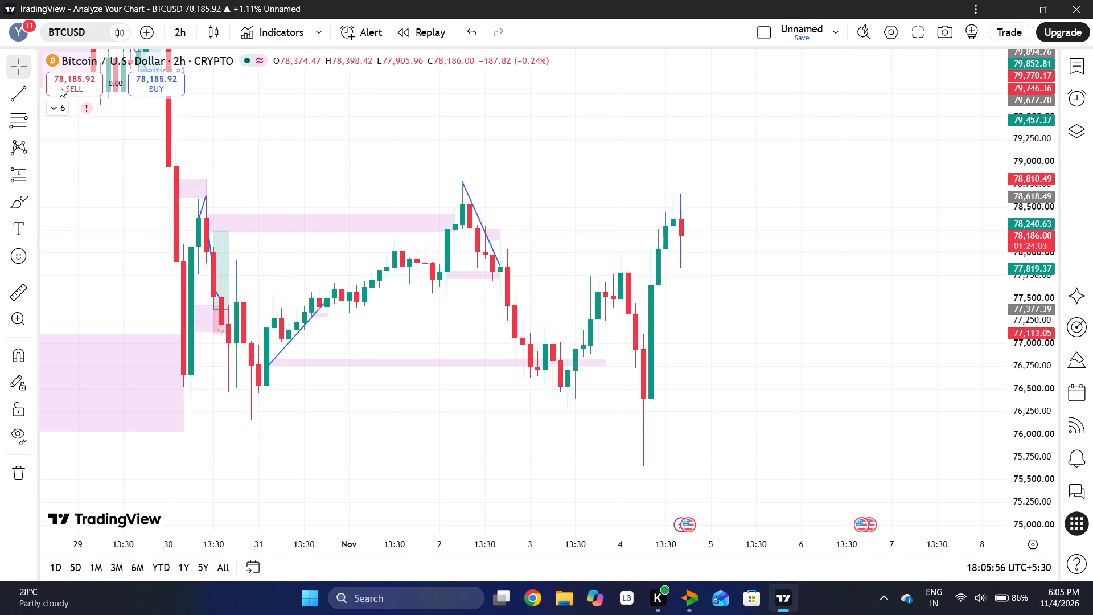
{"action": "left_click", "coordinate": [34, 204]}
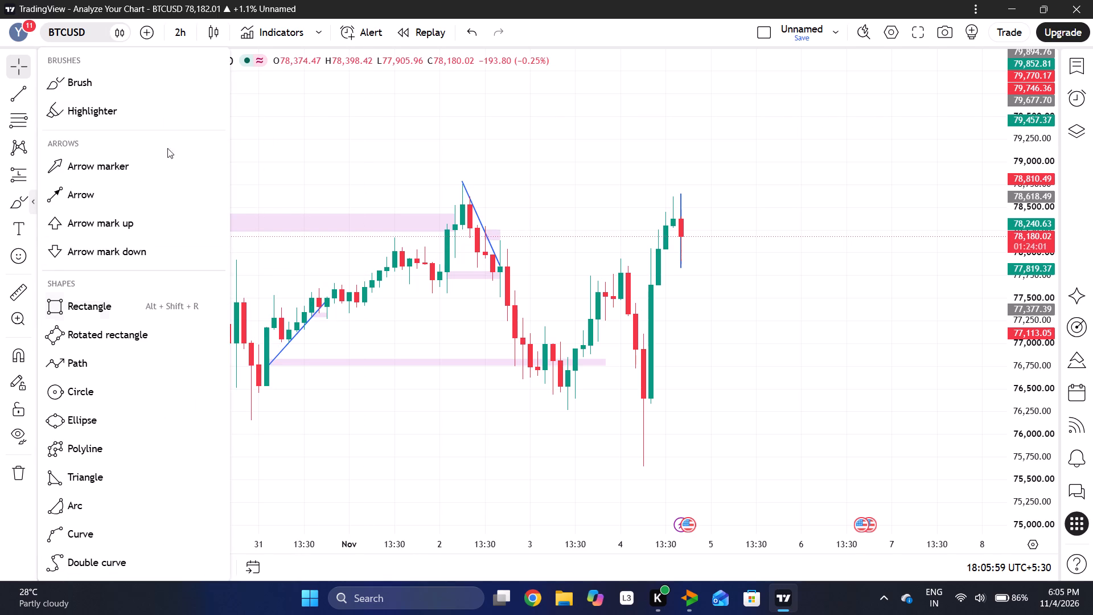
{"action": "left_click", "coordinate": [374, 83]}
On the 1-hour interval, draw a rectangle zone from about 76,487 to 76,095, spanning 4 Nov 08:30 to 5 Nov 02:30.
{"action": "left_click", "coordinate": [180, 26]}
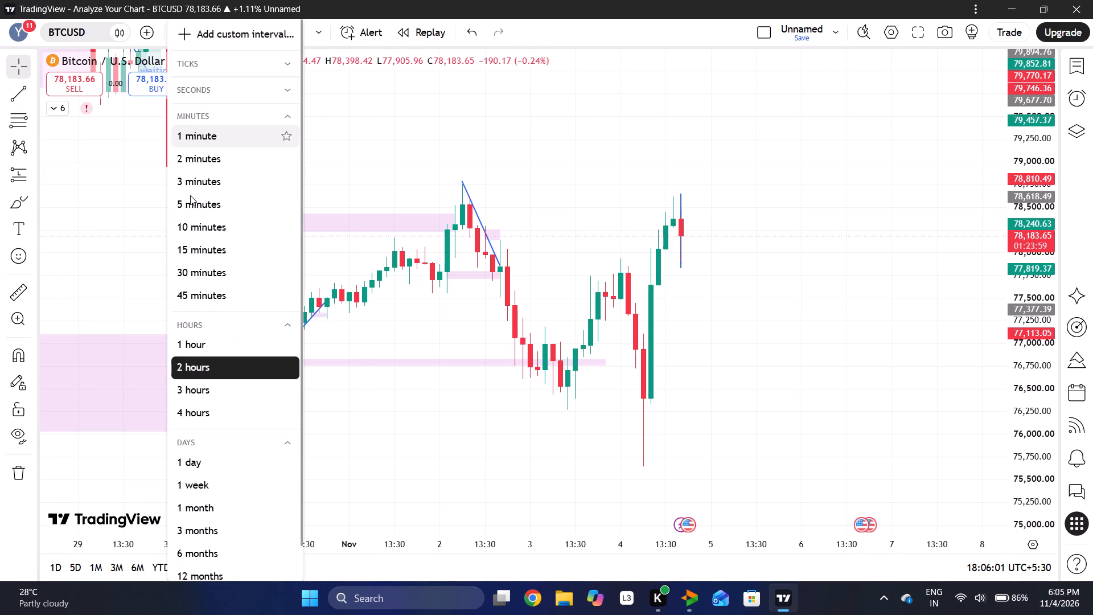
{"action": "left_click", "coordinate": [192, 336]}
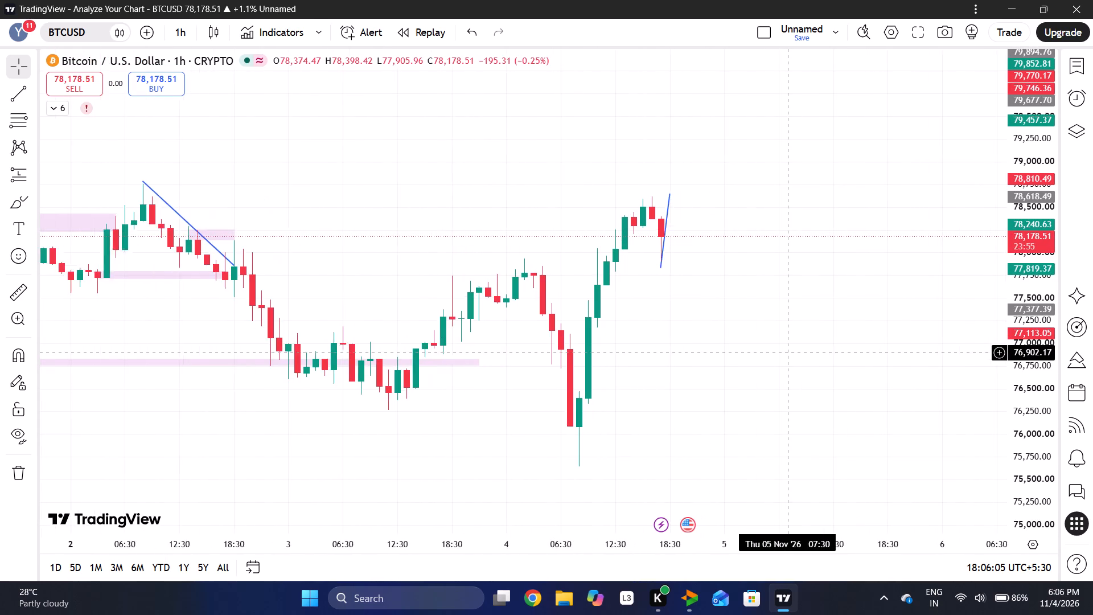
{"action": "left_click_drag", "start_coordinate": [663, 375], "coordinate": [687, 315]}
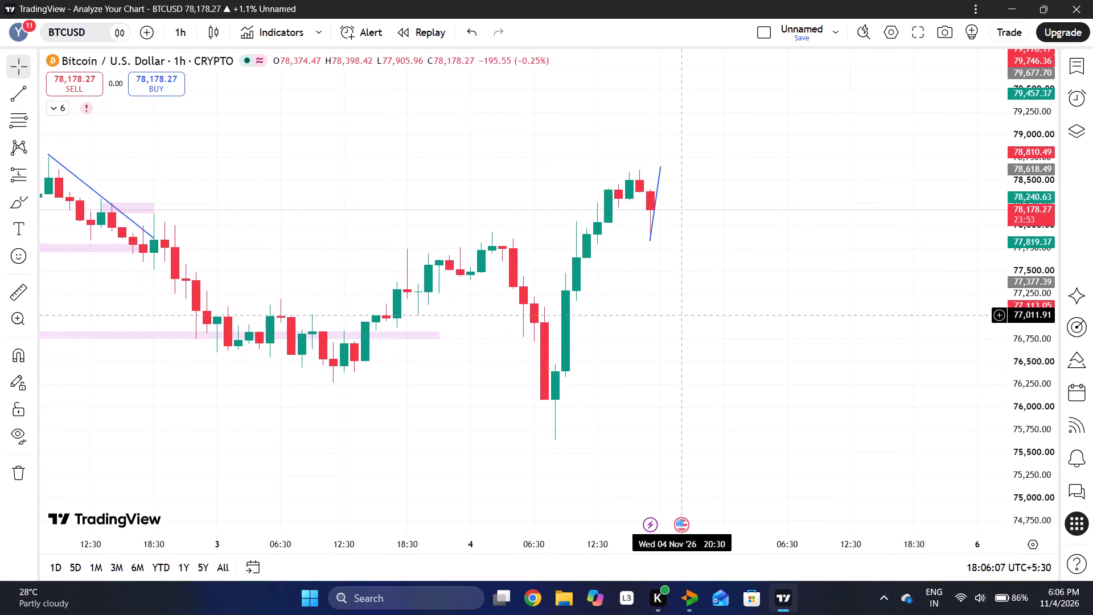
{"action": "left_click", "coordinate": [33, 207]}
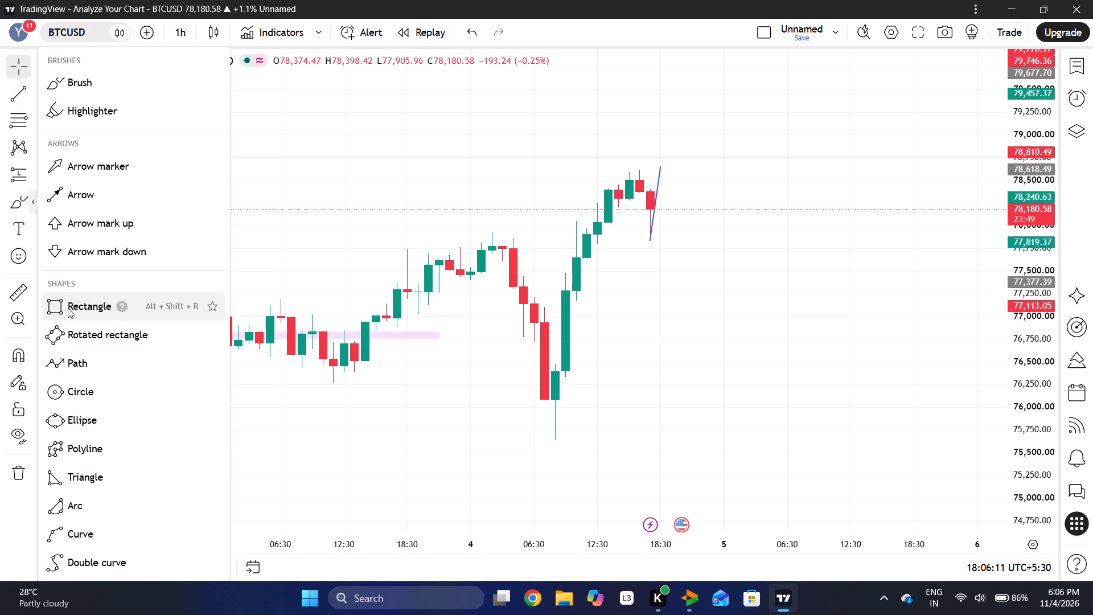
{"action": "left_click", "coordinate": [68, 308]}
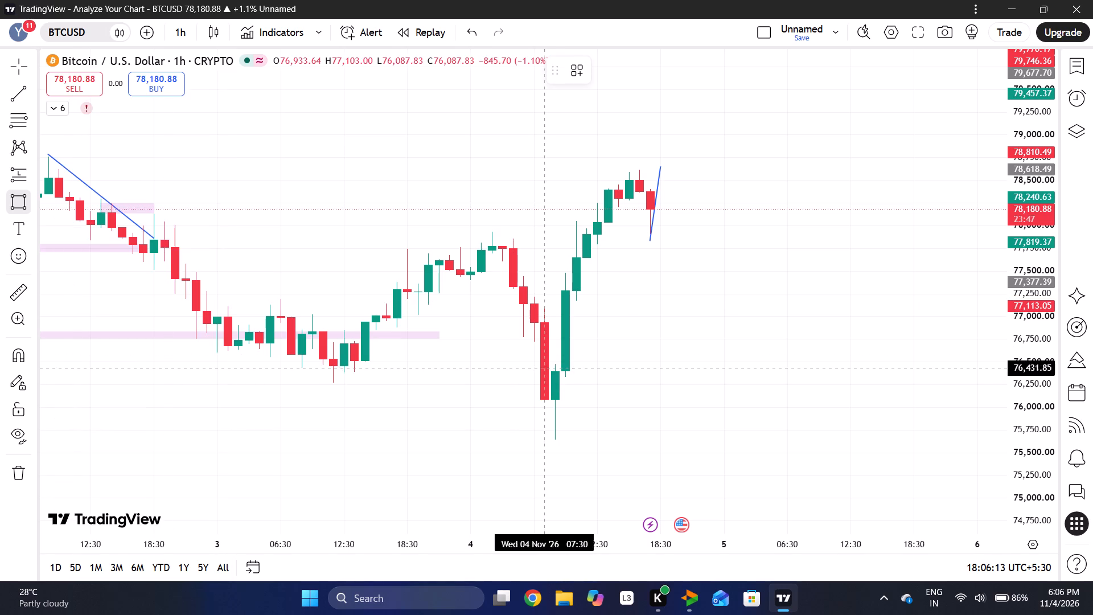
{"action": "left_click_drag", "start_coordinate": [556, 363], "coordinate": [721, 396]}
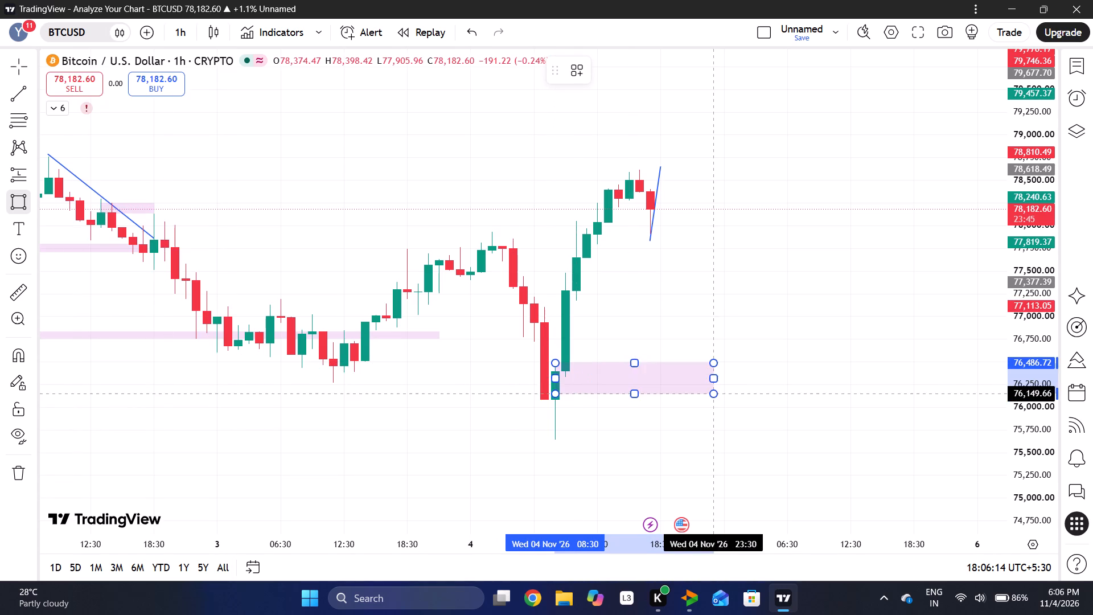
{"action": "left_click_drag", "start_coordinate": [721, 396], "coordinate": [749, 398]}
{"action": "left_click", "coordinate": [749, 398]}
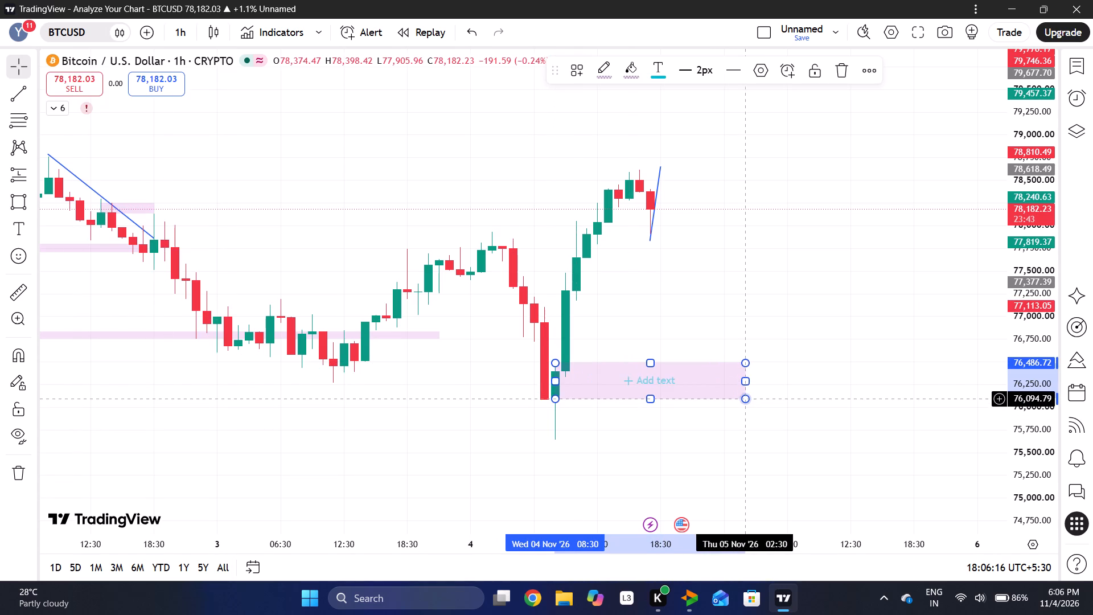
{"action": "left_click", "coordinate": [746, 319]}
On the 30-minute interval, draw a rectangle zone near the recent high, from about 78,443 to 78,576, starting 4 Nov 16:30.
{"action": "left_click", "coordinate": [178, 36]}
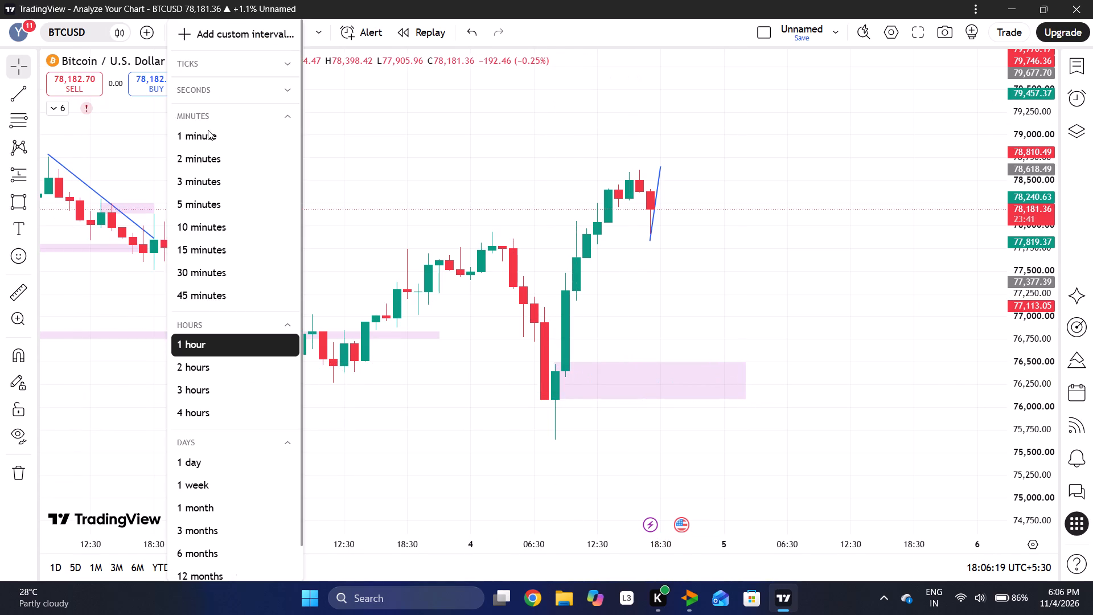
{"action": "left_click", "coordinate": [204, 273]}
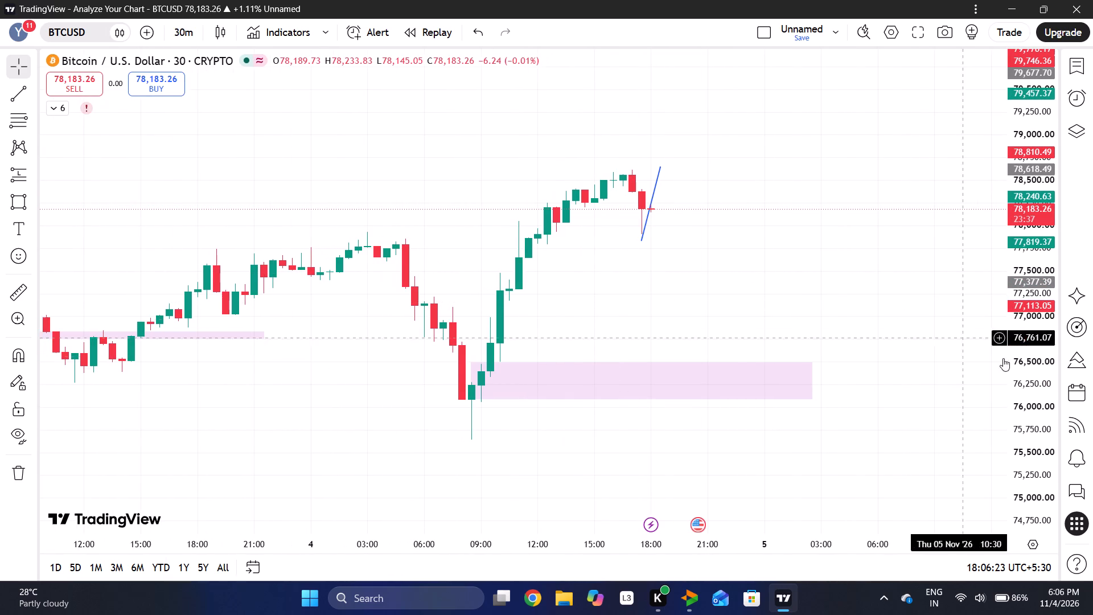
{"action": "left_click_drag", "start_coordinate": [1044, 367], "coordinate": [1087, 57]}
{"action": "left_click_drag", "start_coordinate": [688, 169], "coordinate": [677, 327]}
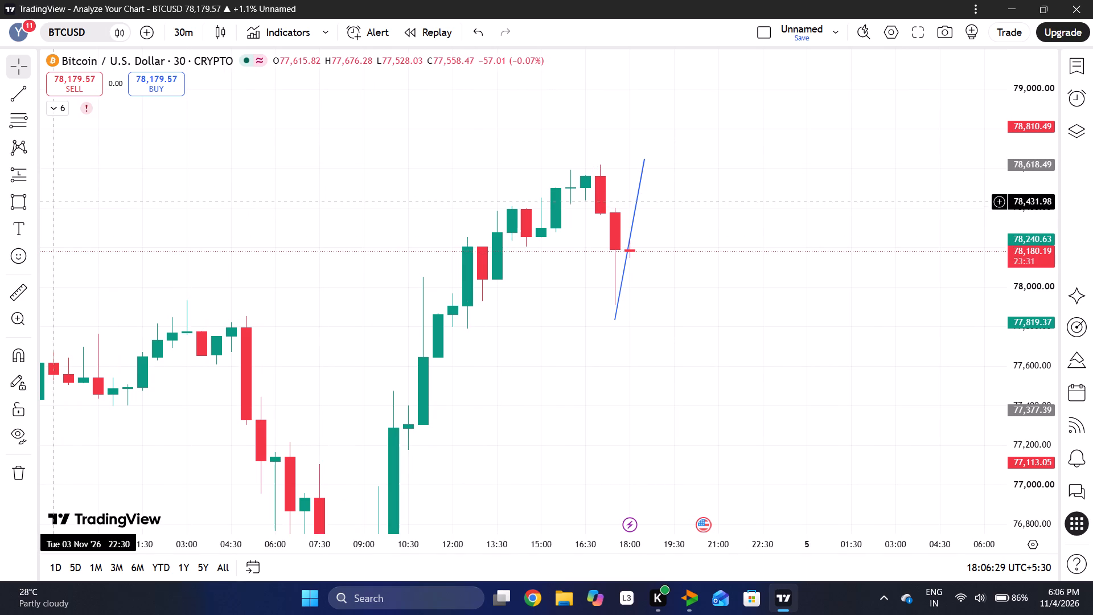
{"action": "left_click", "coordinate": [17, 199]}
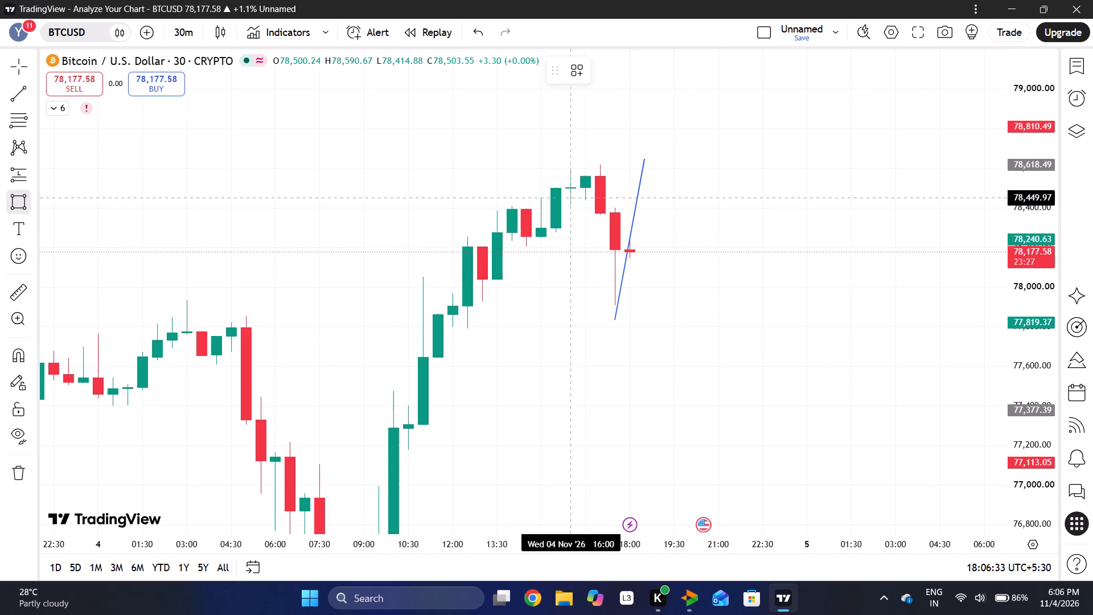
{"action": "left_click_drag", "start_coordinate": [587, 199], "coordinate": [642, 187]}
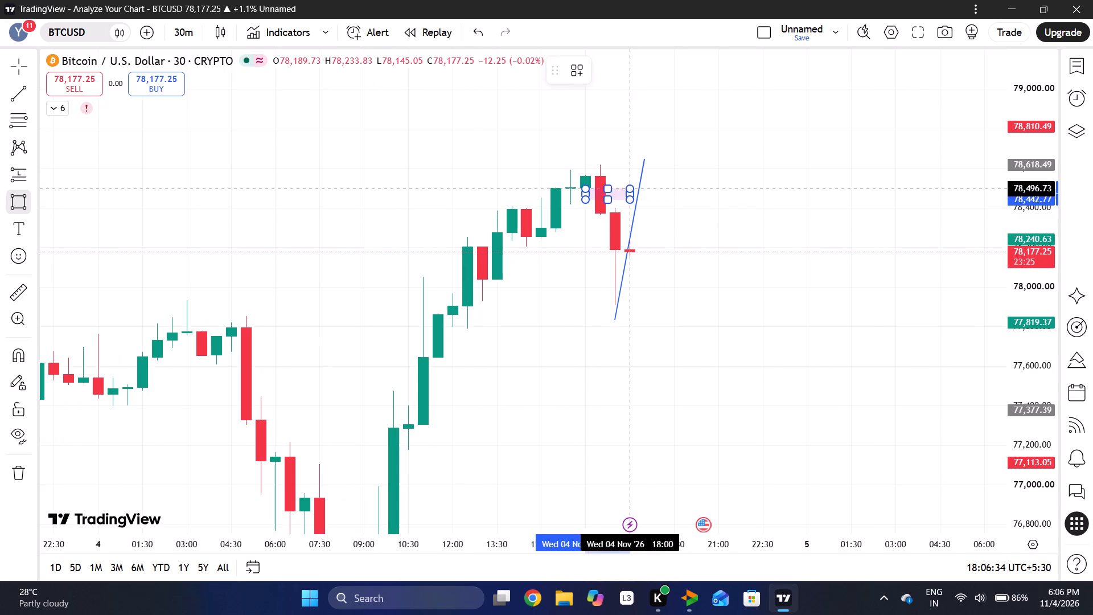
{"action": "left_click_drag", "start_coordinate": [642, 187], "coordinate": [695, 173]}
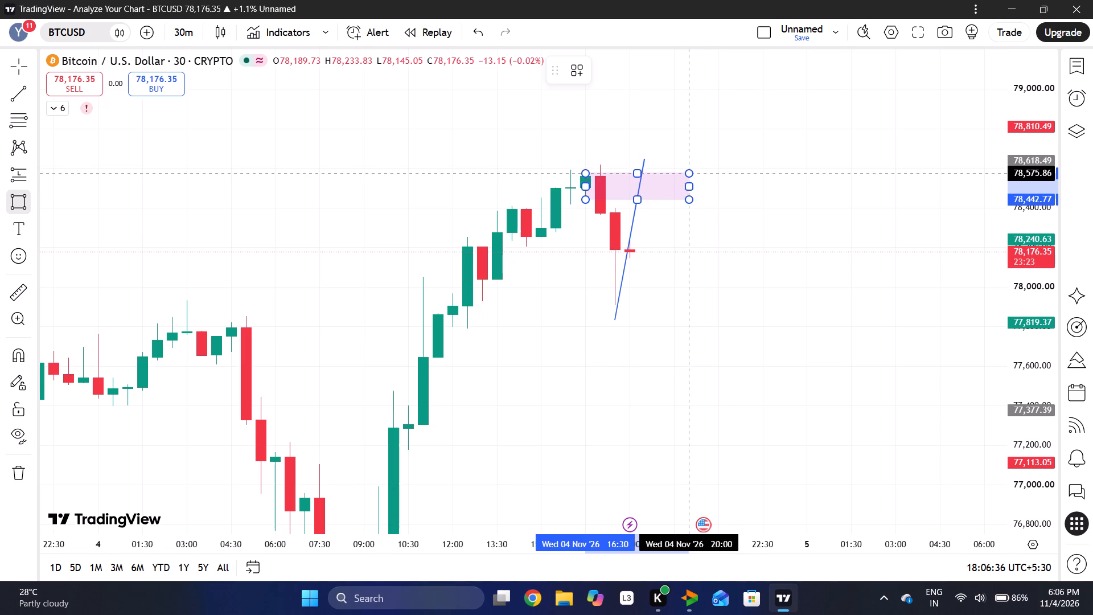
{"action": "left_click_drag", "start_coordinate": [695, 173], "coordinate": [697, 173]}
{"action": "left_click", "coordinate": [697, 173]}
{"action": "left_click", "coordinate": [763, 191]}
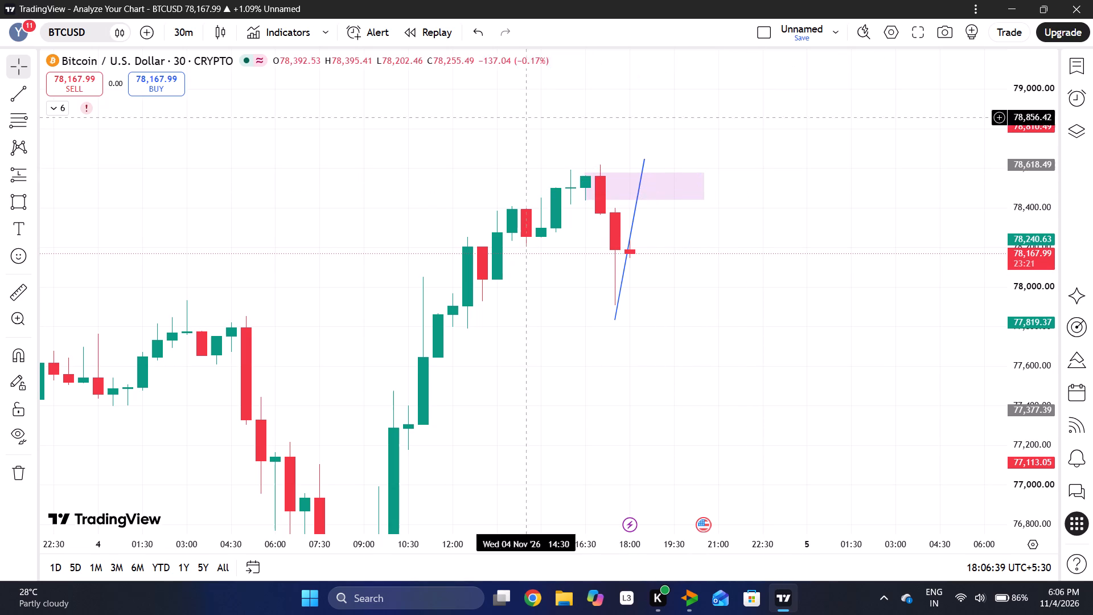
On the 15-minute interval, move the lower rectangle zone so it starts at 4 Nov 09:30 with its upper edge at about 76,773.
{"action": "left_click", "coordinate": [188, 32]}
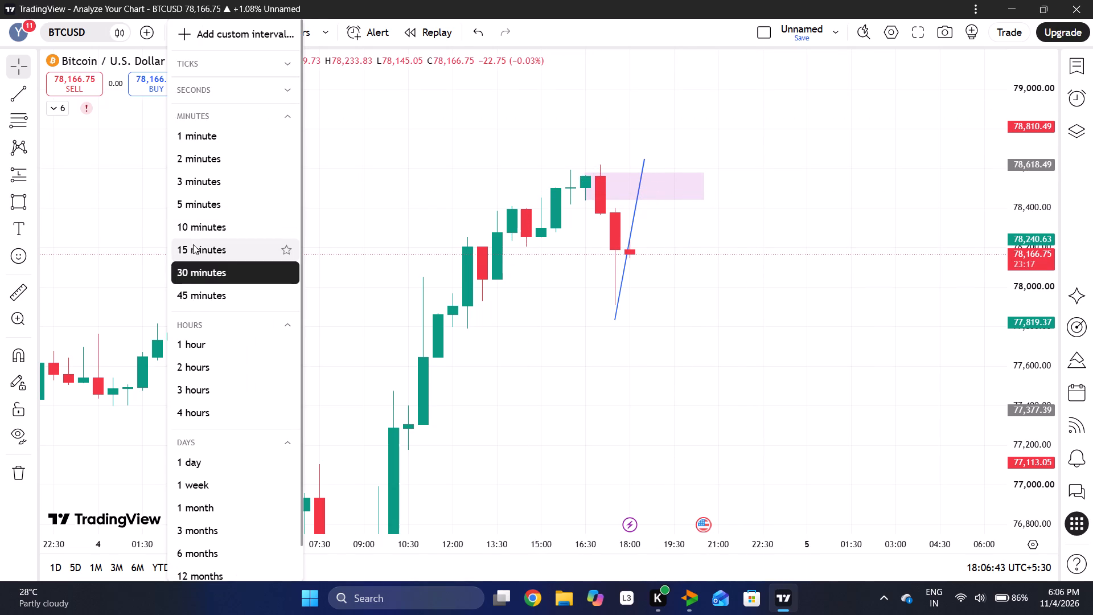
{"action": "left_click", "coordinate": [193, 244]}
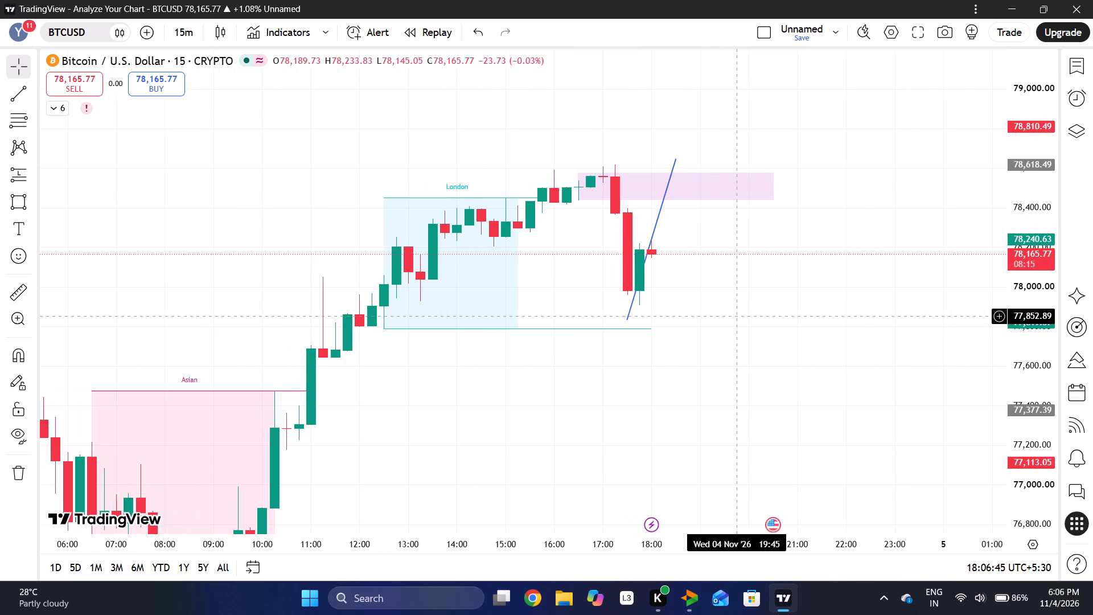
{"action": "left_click_drag", "start_coordinate": [737, 315], "coordinate": [690, 193]}
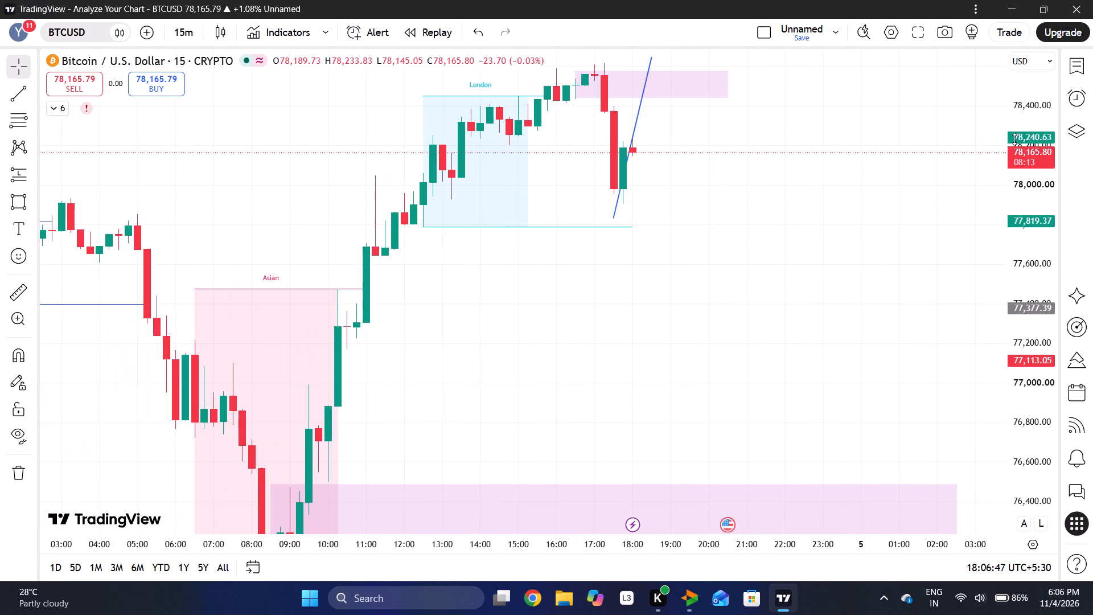
{"action": "left_click_drag", "start_coordinate": [1015, 136], "coordinate": [1032, 319]}
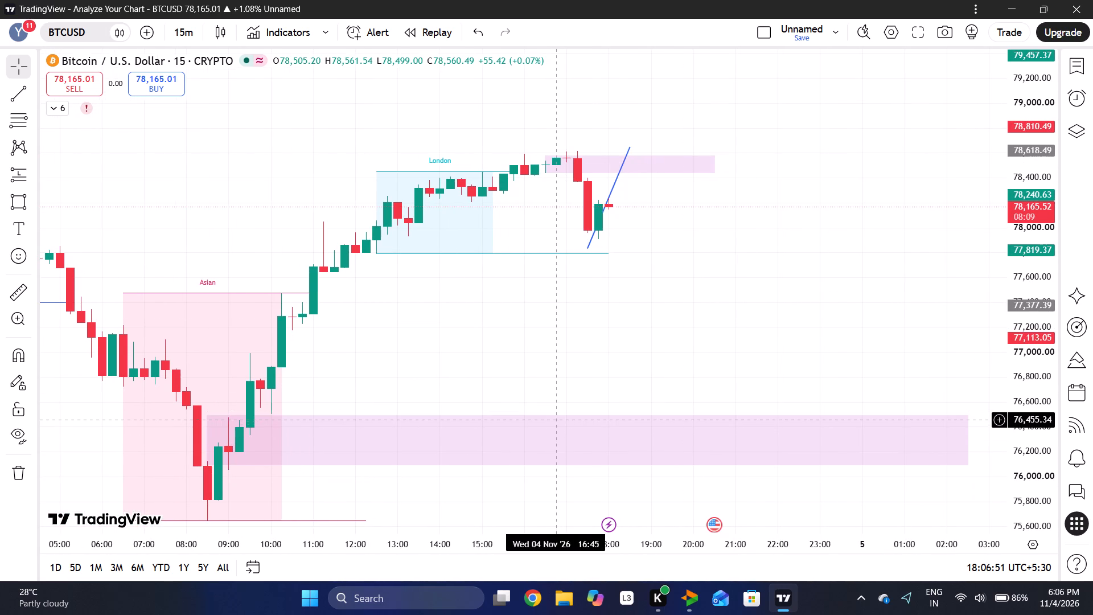
{"action": "left_click_drag", "start_coordinate": [562, 414], "coordinate": [610, 378]}
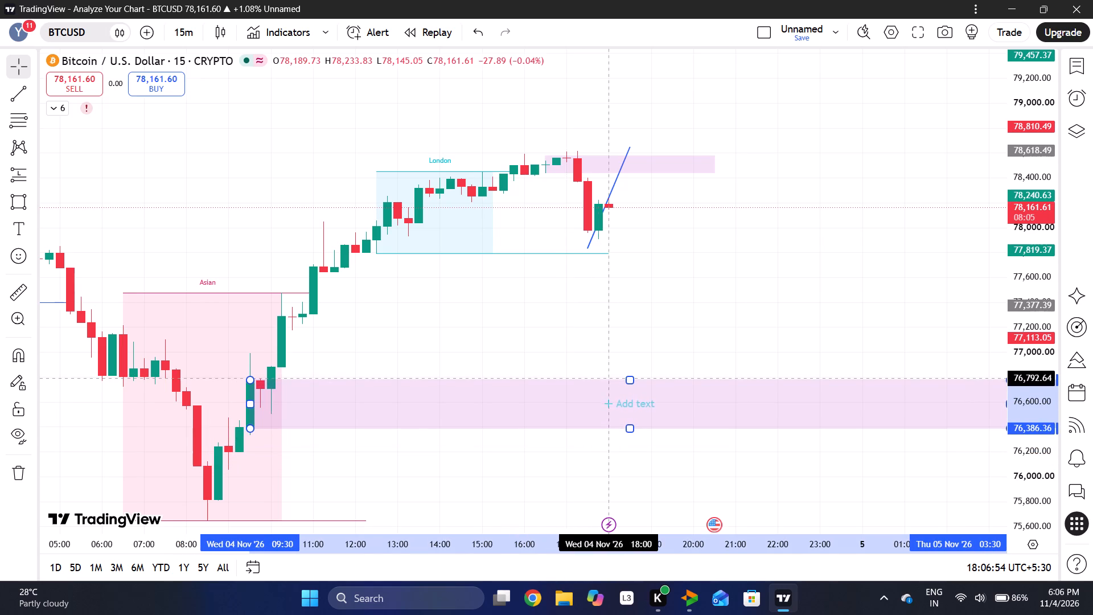
{"action": "left_click_drag", "start_coordinate": [610, 378], "coordinate": [610, 378]}
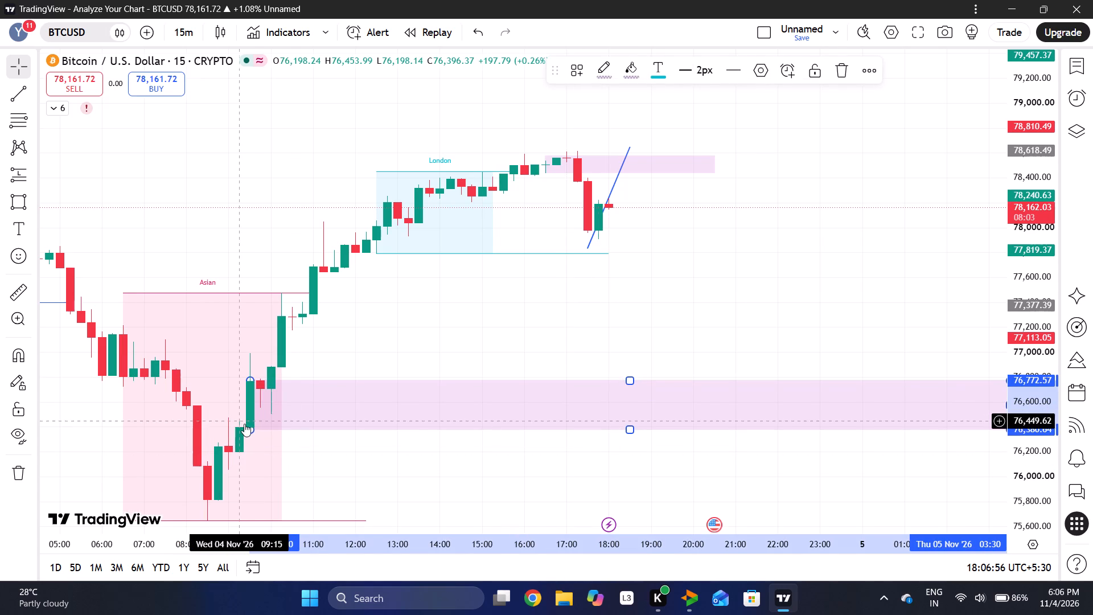
Resize the lower rectangle zone so its lower edge is at about 76,553 and it ends at 4 Nov 23:45.
{"action": "left_click_drag", "start_coordinate": [248, 429], "coordinate": [252, 420]}
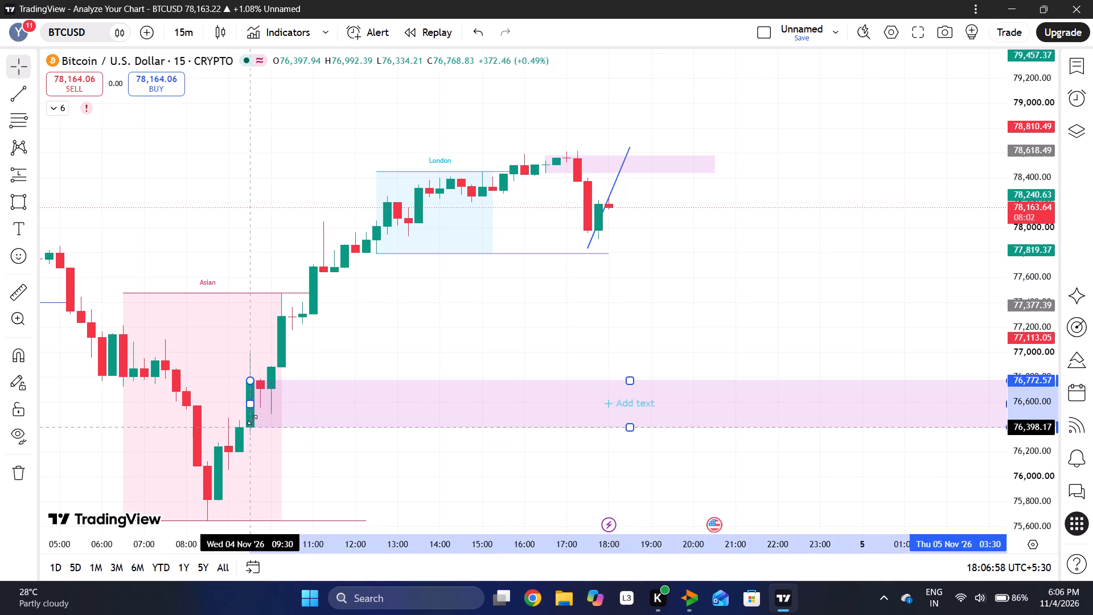
{"action": "left_click_drag", "start_coordinate": [252, 420], "coordinate": [254, 408]}
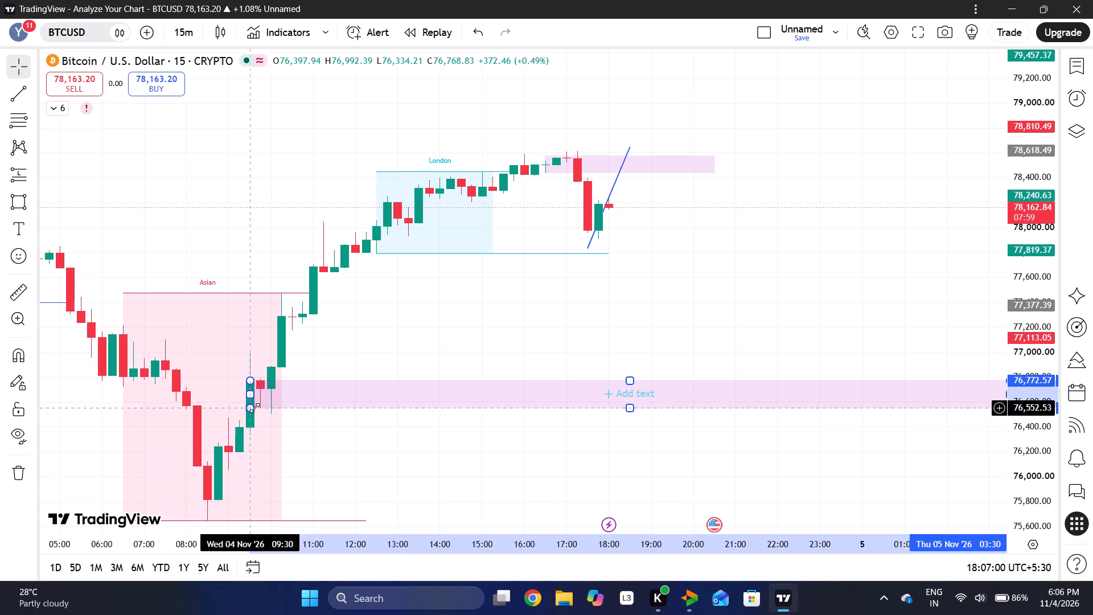
{"action": "left_click", "coordinate": [546, 319]}
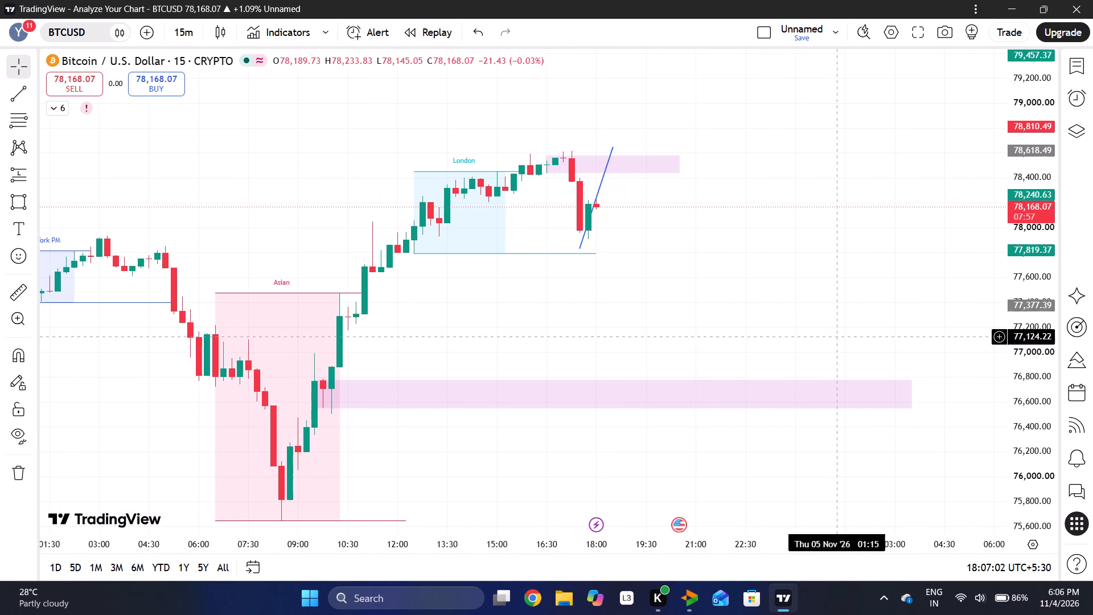
{"action": "left_click_drag", "start_coordinate": [910, 395], "coordinate": [858, 410]}
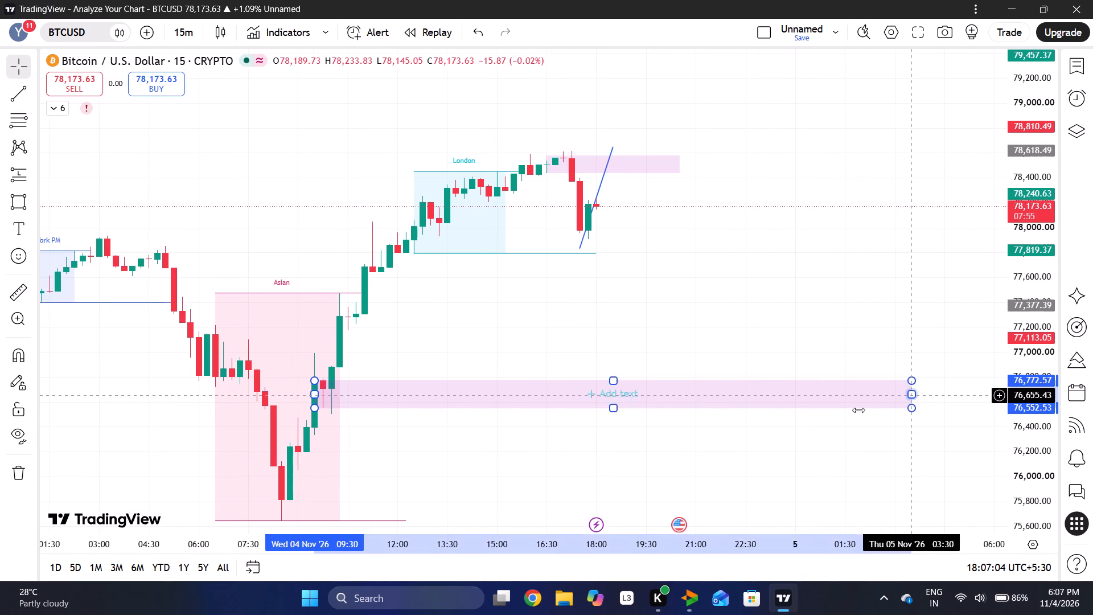
{"action": "left_click_drag", "start_coordinate": [858, 410], "coordinate": [790, 434]}
{"action": "left_click", "coordinate": [752, 330]}
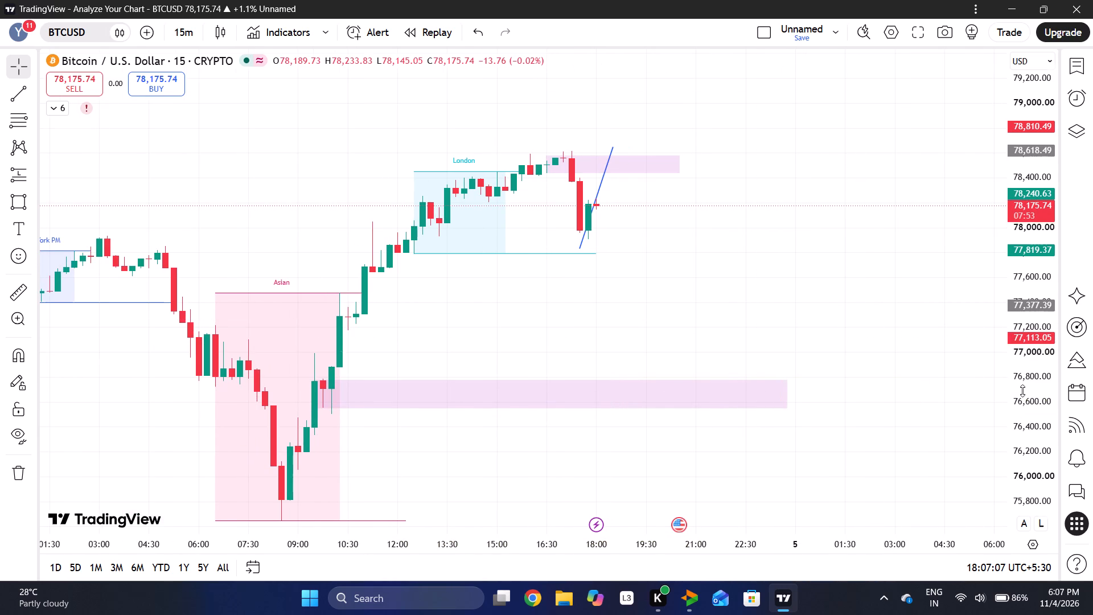
Adjust the upper rectangle zone so it starts at 4 Nov 16:45 with its upper edge at about 78,605.
{"action": "left_click_drag", "start_coordinate": [1022, 391], "coordinate": [1056, 117]}
{"action": "left_click_drag", "start_coordinate": [527, 308], "coordinate": [533, 360]}
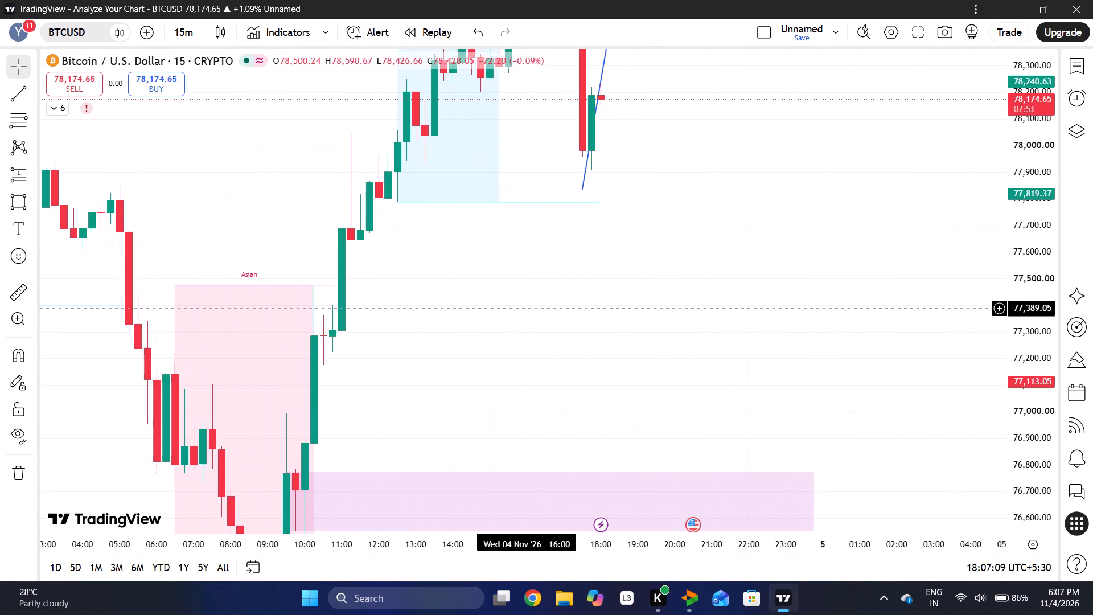
{"action": "left_click_drag", "start_coordinate": [533, 360], "coordinate": [539, 420]}
{"action": "left_click_drag", "start_coordinate": [1044, 171], "coordinate": [1002, 390]}
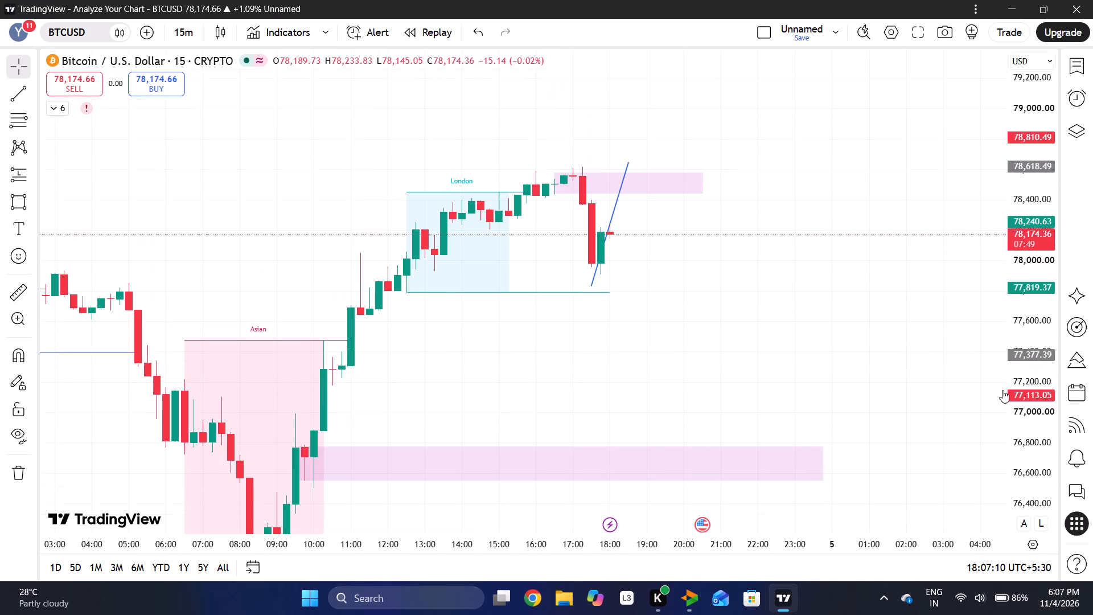
{"action": "scroll", "coordinate": [782, 278], "scroll_direction": "left", "scroll_amount": 1}
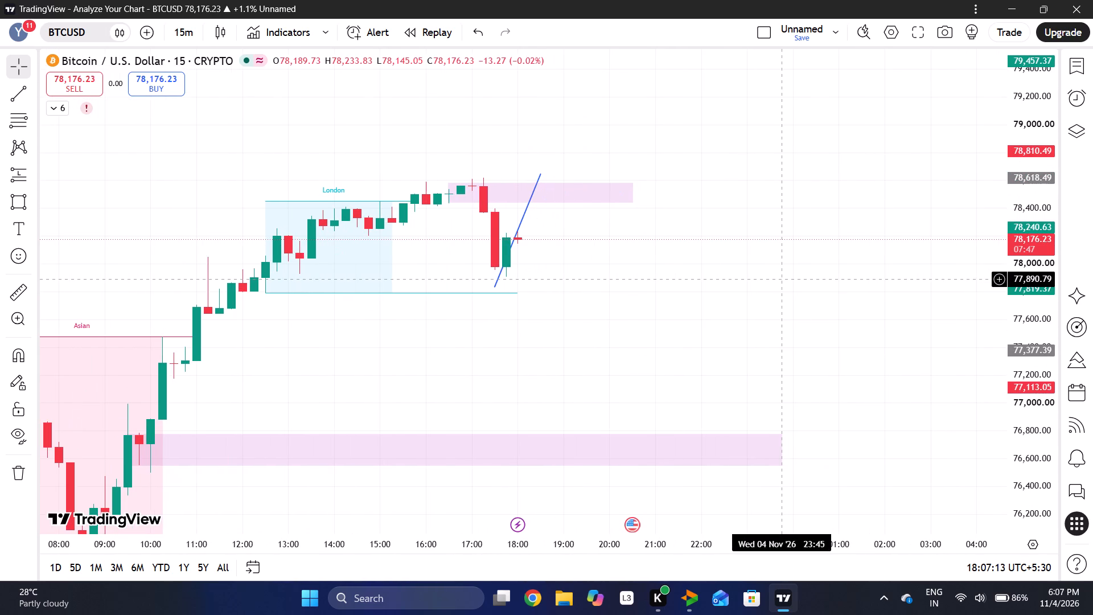
{"action": "left_click_drag", "start_coordinate": [1045, 298], "coordinate": [1090, 147]}
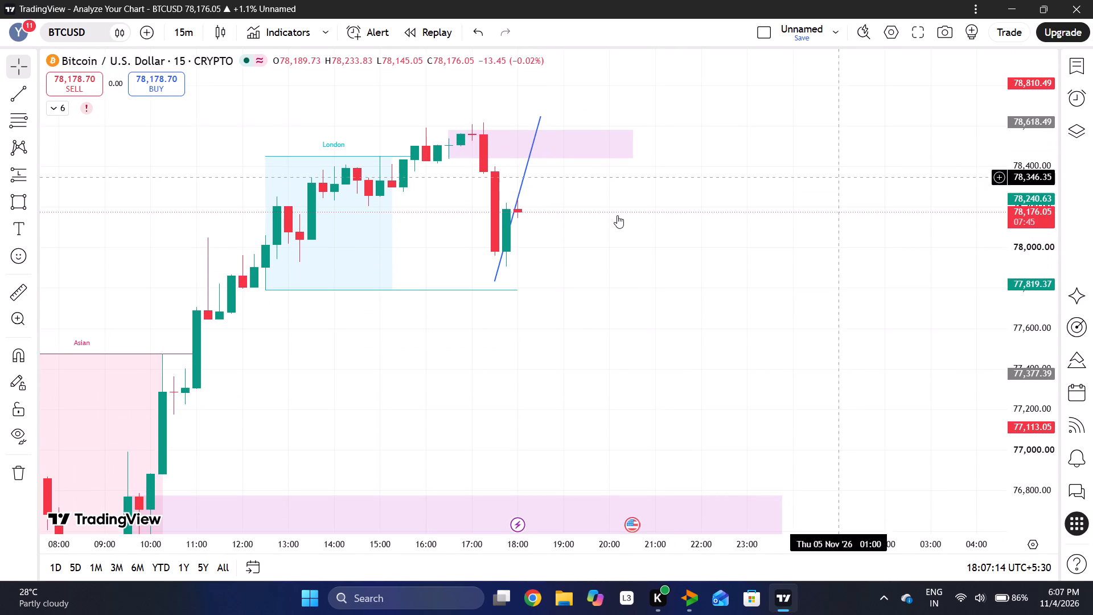
{"action": "left_click_drag", "start_coordinate": [617, 215], "coordinate": [631, 259]}
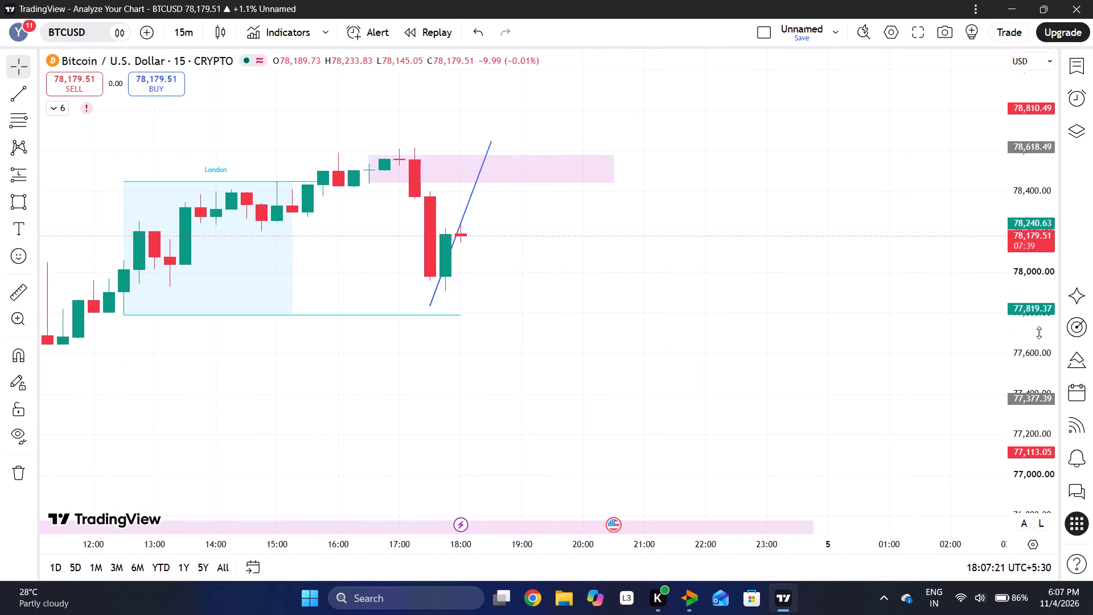
{"action": "left_click_drag", "start_coordinate": [1039, 333], "coordinate": [1056, 215]}
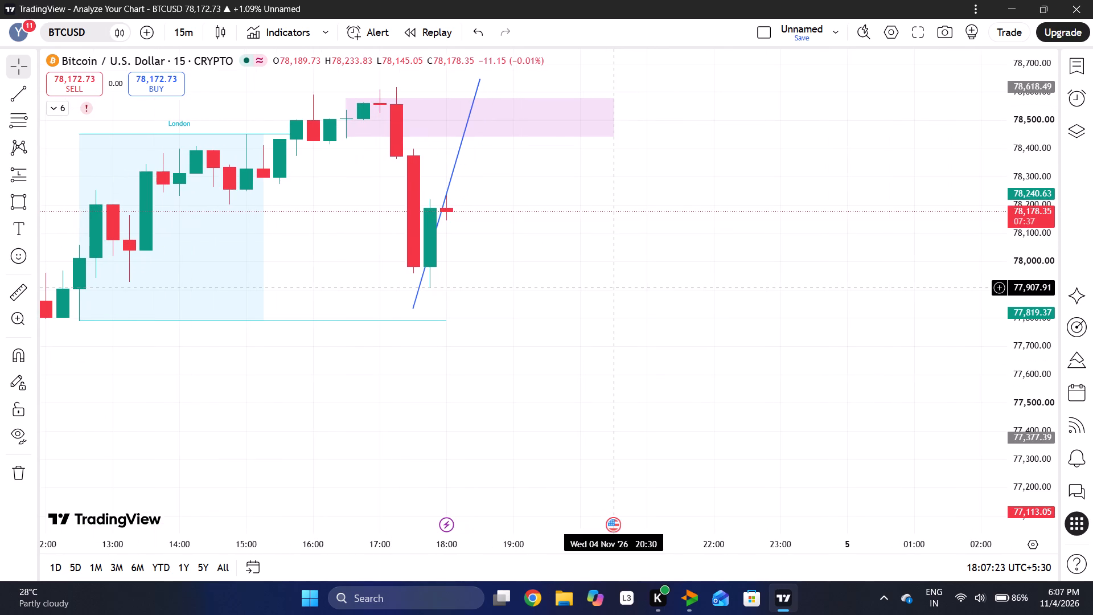
{"action": "left_click_drag", "start_coordinate": [614, 287], "coordinate": [661, 384]}
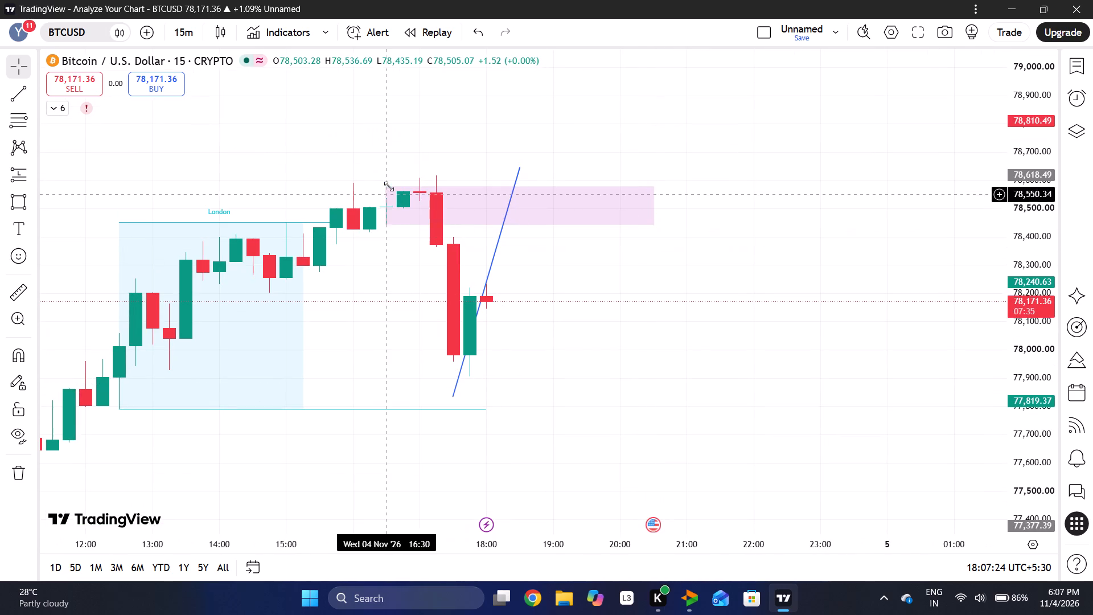
{"action": "left_click_drag", "start_coordinate": [389, 184], "coordinate": [397, 175]}
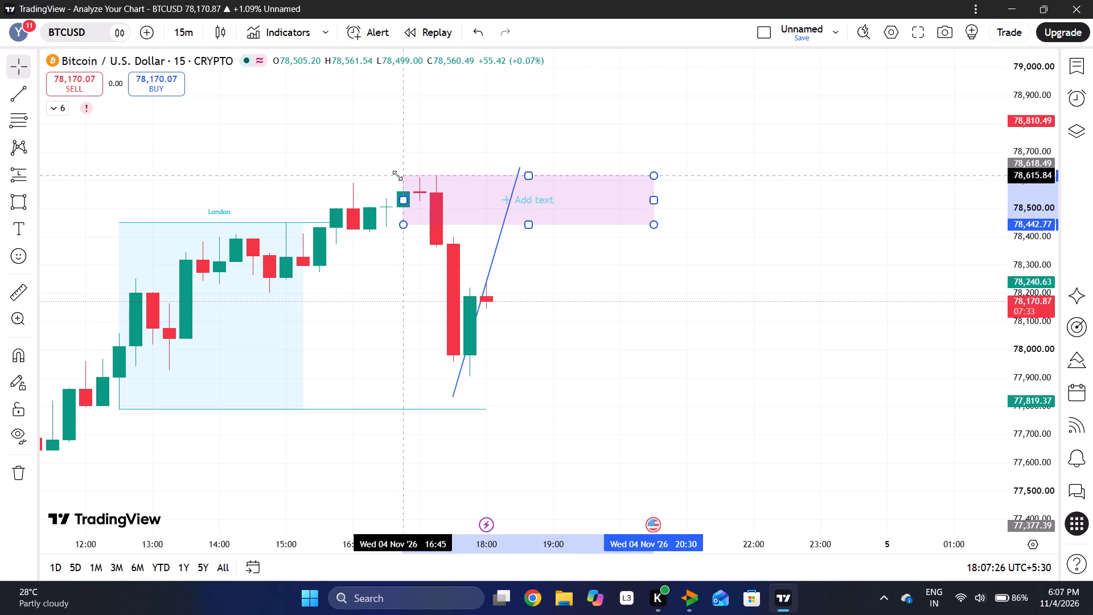
{"action": "left_click_drag", "start_coordinate": [397, 175], "coordinate": [398, 178]}
{"action": "left_click", "coordinate": [706, 326]}
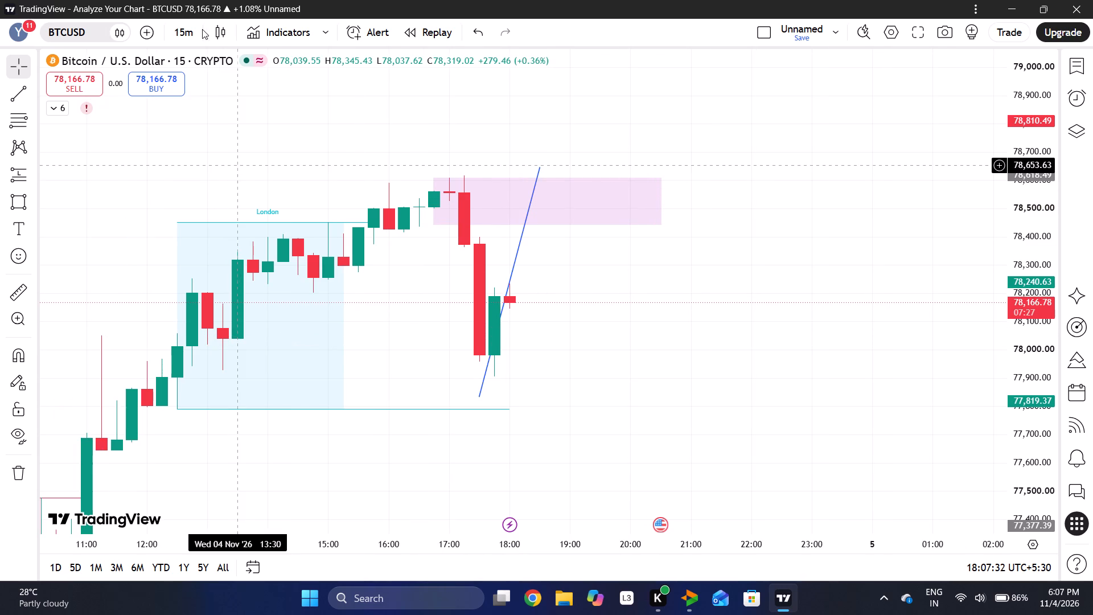
On the 5-minute interval, shorten the rising trend line to end at 4 Nov 18:20, at the upper zone's lower edge.
{"action": "left_click", "coordinate": [181, 29]}
{"action": "left_click", "coordinate": [215, 203]}
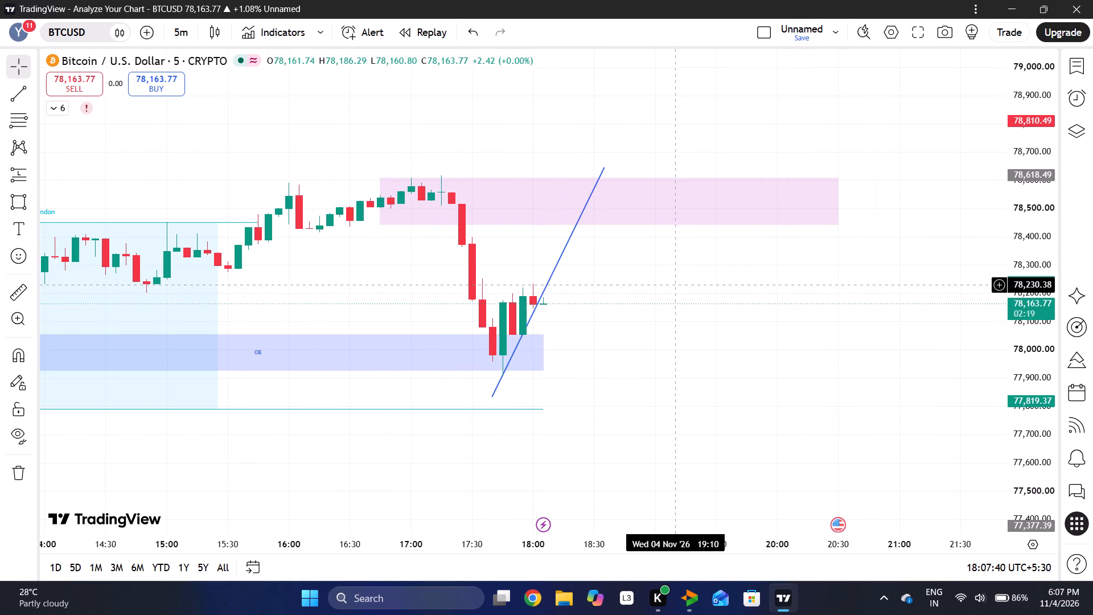
{"action": "left_click_drag", "start_coordinate": [603, 166], "coordinate": [580, 201]}
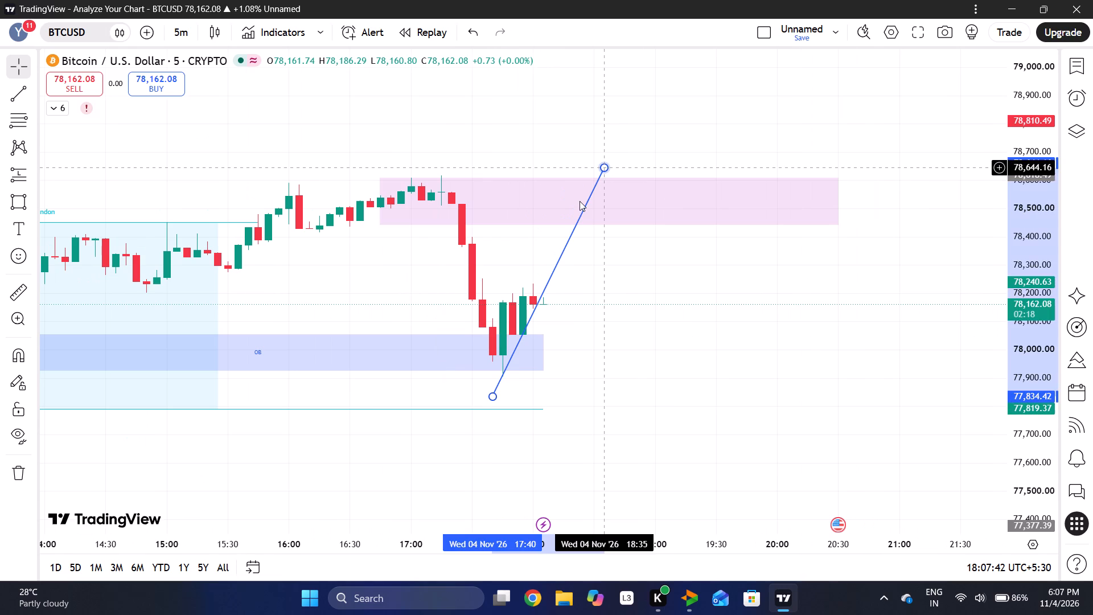
{"action": "left_click_drag", "start_coordinate": [580, 201], "coordinate": [564, 264]}
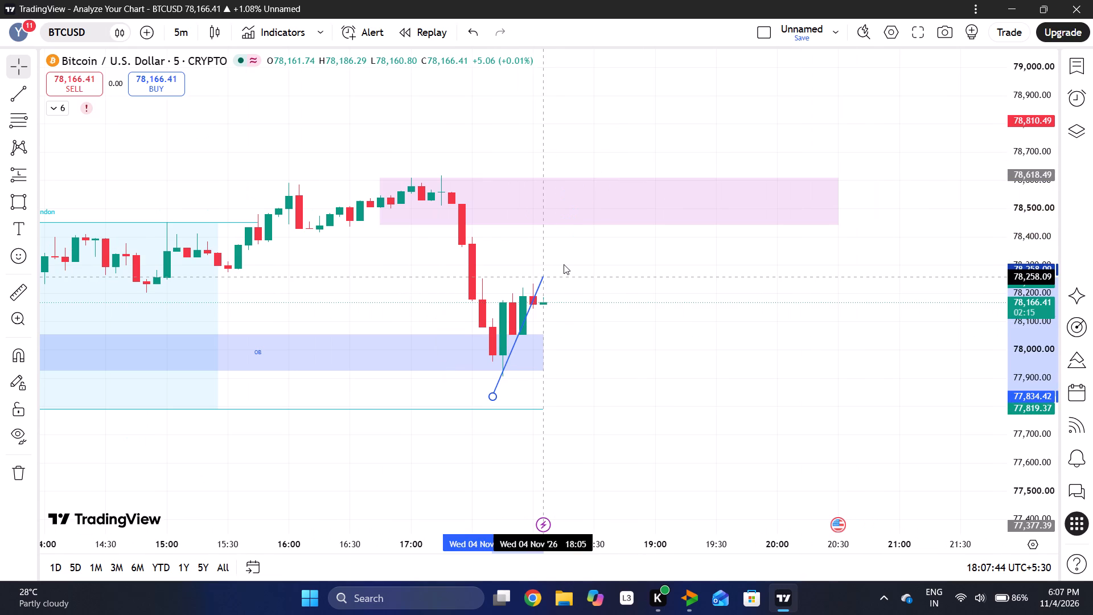
{"action": "left_click_drag", "start_coordinate": [564, 264], "coordinate": [570, 245]}
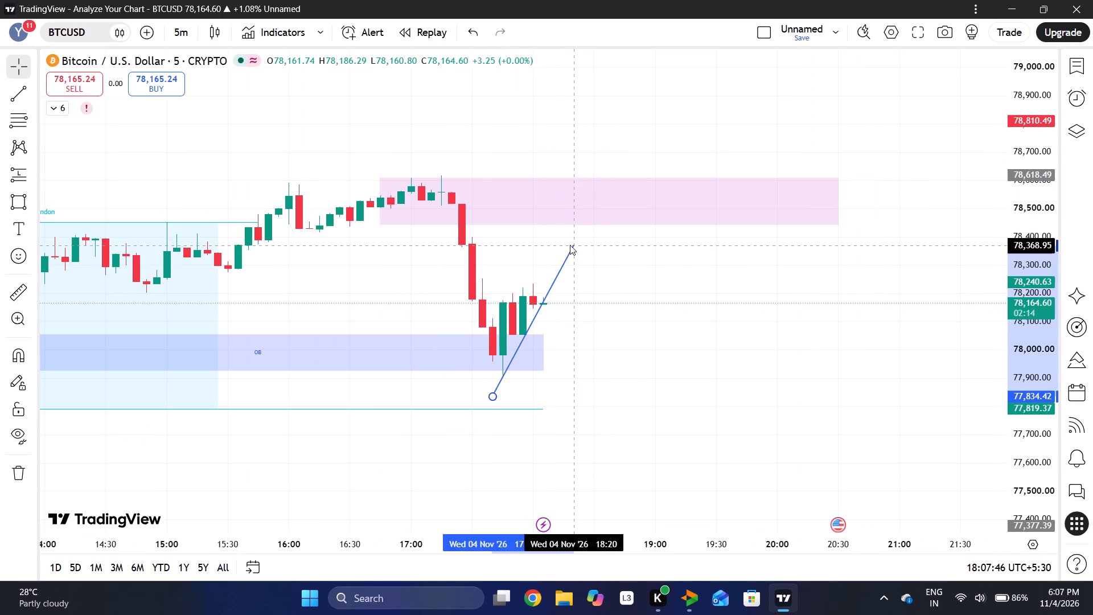
{"action": "left_click_drag", "start_coordinate": [570, 245], "coordinate": [572, 225]}
{"action": "left_click", "coordinate": [587, 299]}
Examine 5-minute BTCUSD price action across the Asian and London ranges, the order blocks and both rectangle zones.
{"action": "scroll", "coordinate": [587, 299], "scroll_direction": "left", "scroll_amount": 1}
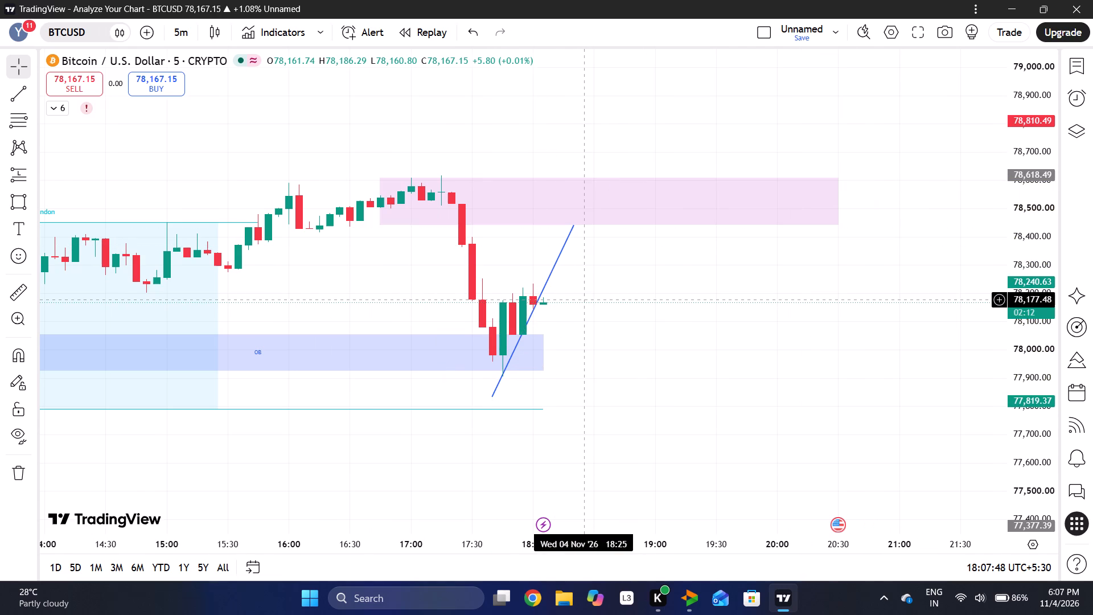
{"action": "left_click_drag", "start_coordinate": [587, 299], "coordinate": [852, 244]}
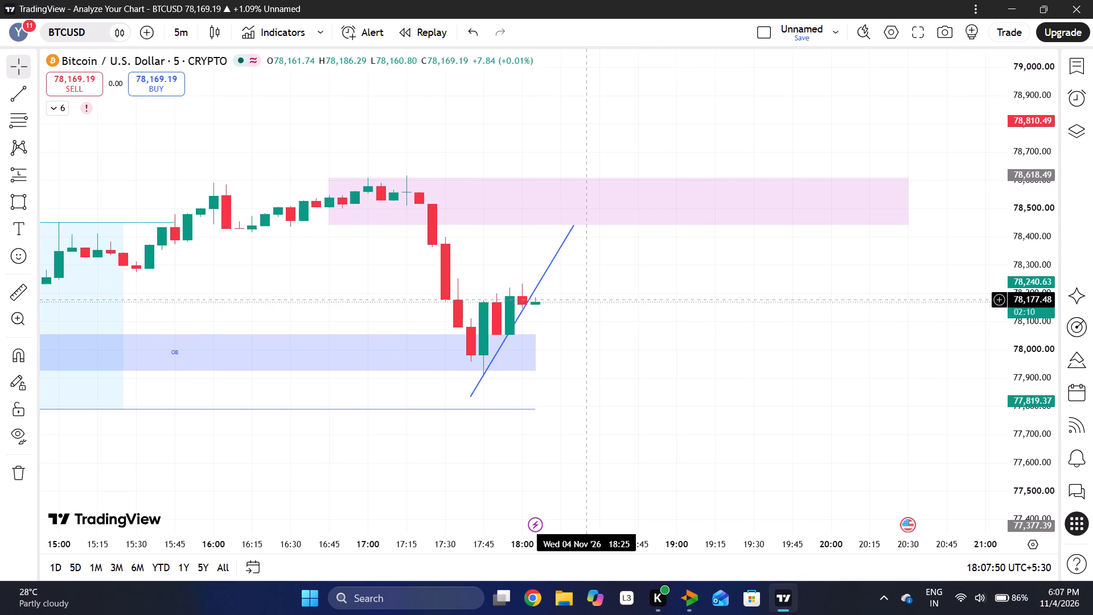
{"action": "scroll", "coordinate": [437, 398], "scroll_direction": "right", "scroll_amount": 6}
{"action": "scroll", "coordinate": [437, 398], "scroll_direction": "up", "scroll_amount": 1}
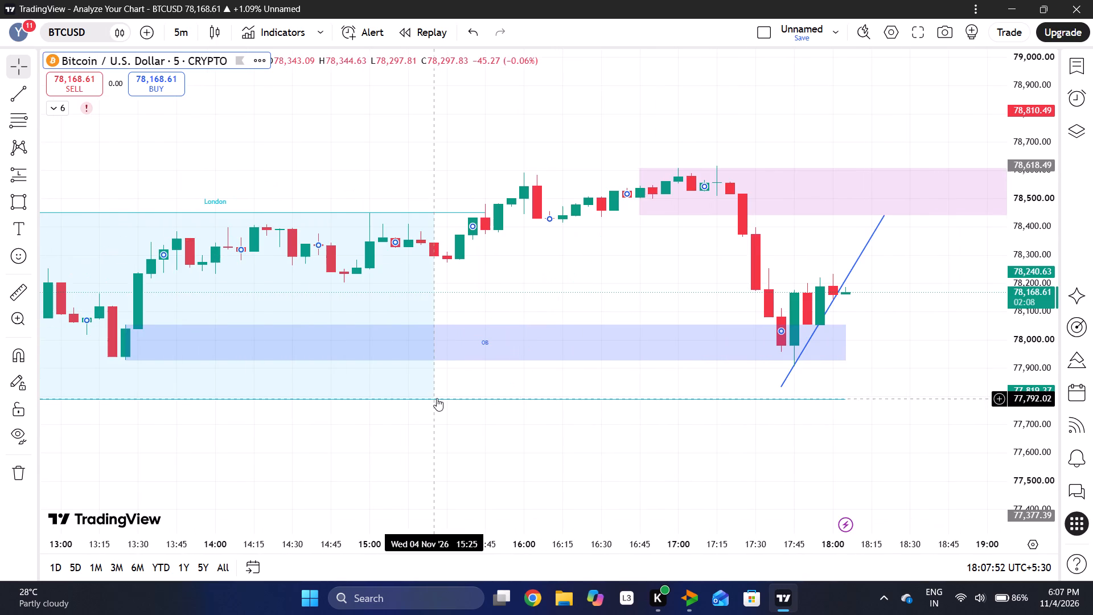
{"action": "scroll", "coordinate": [437, 398], "scroll_direction": "up", "scroll_amount": 1}
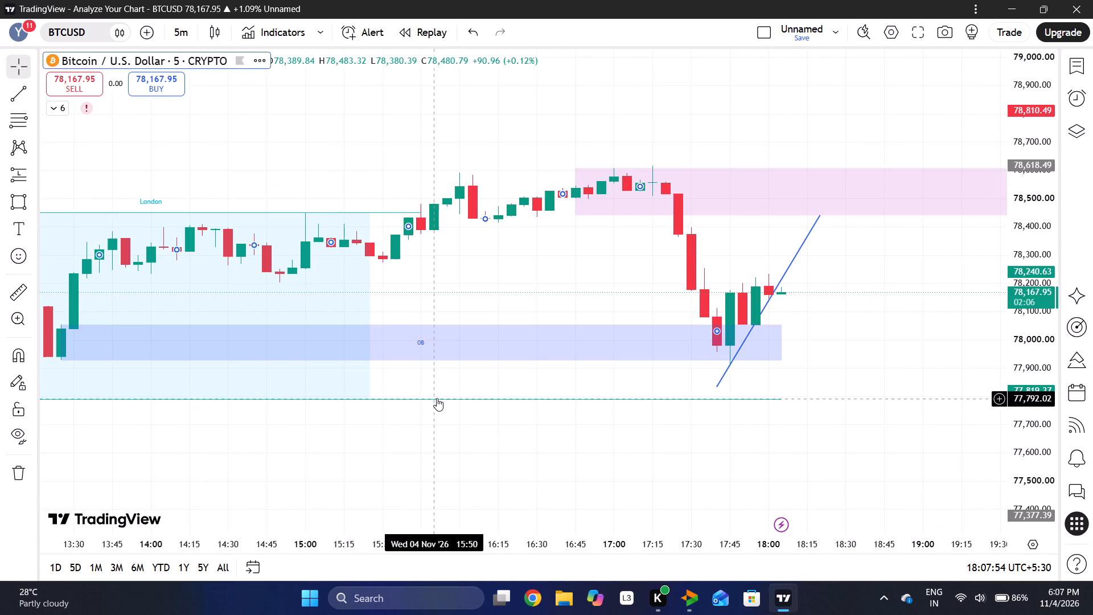
{"action": "scroll", "coordinate": [437, 398], "scroll_direction": "up", "scroll_amount": 2}
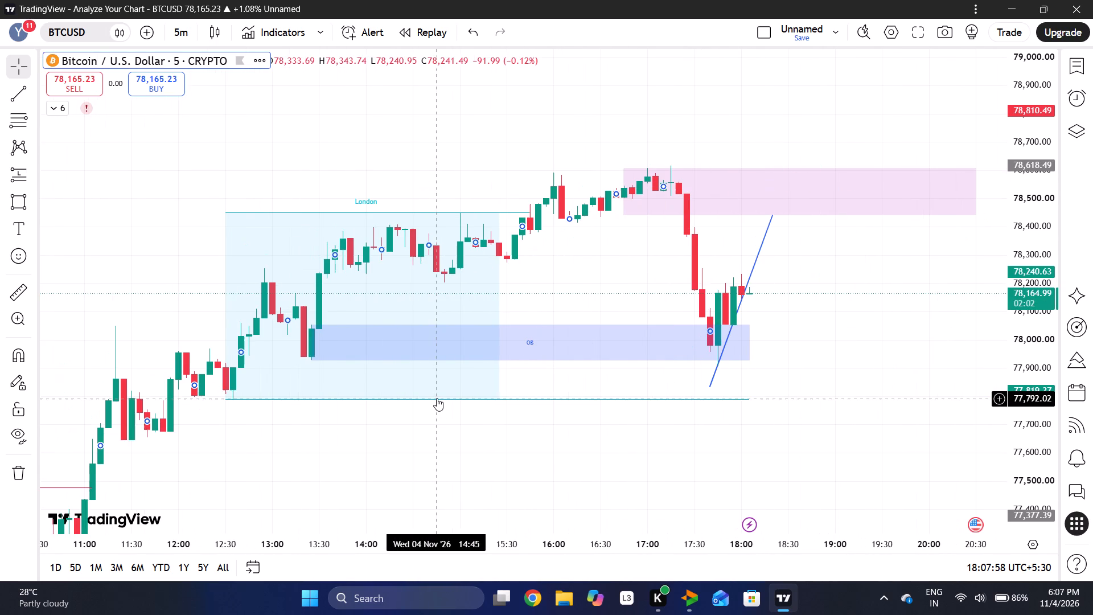
{"action": "left_click", "coordinate": [455, 448]}
{"action": "scroll", "coordinate": [455, 448], "scroll_direction": "right", "scroll_amount": 4}
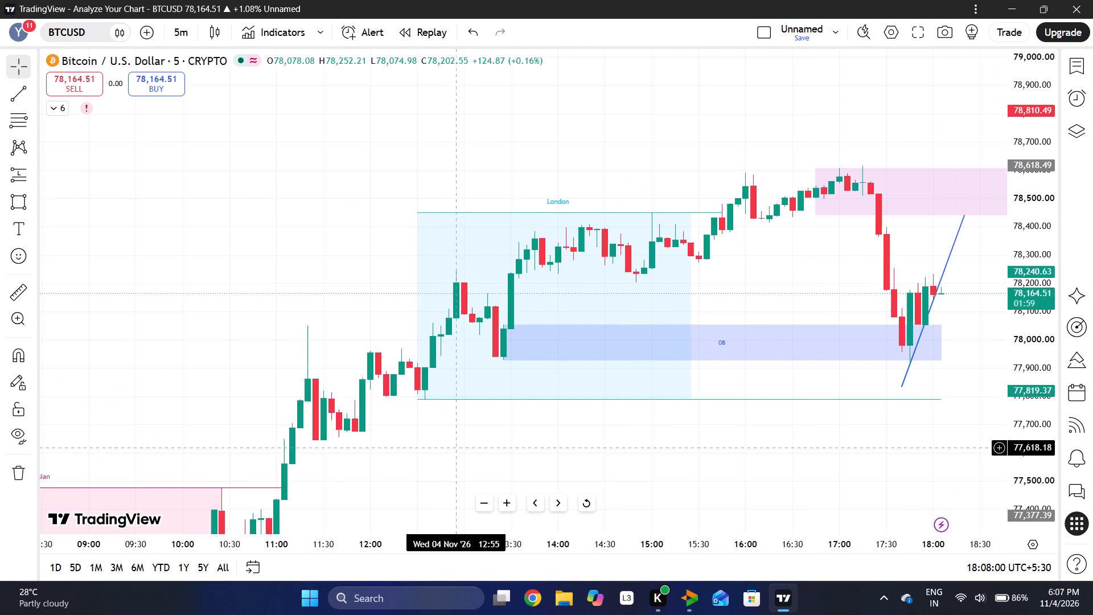
{"action": "left_click_drag", "start_coordinate": [455, 448], "coordinate": [607, 240]}
{"action": "left_click_drag", "start_coordinate": [358, 499], "coordinate": [491, 326]}
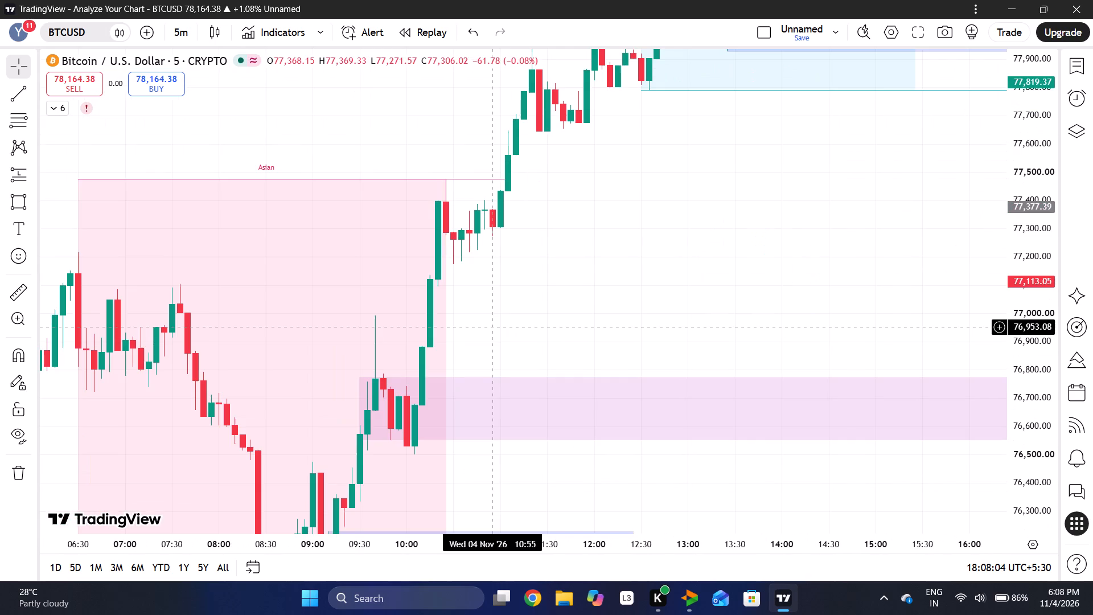
{"action": "left_click_drag", "start_coordinate": [1029, 115], "coordinate": [995, 359]}
{"action": "scroll", "coordinate": [876, 306], "scroll_direction": "left", "scroll_amount": 1}
{"action": "left_click_drag", "start_coordinate": [817, 277], "coordinate": [607, 325]}
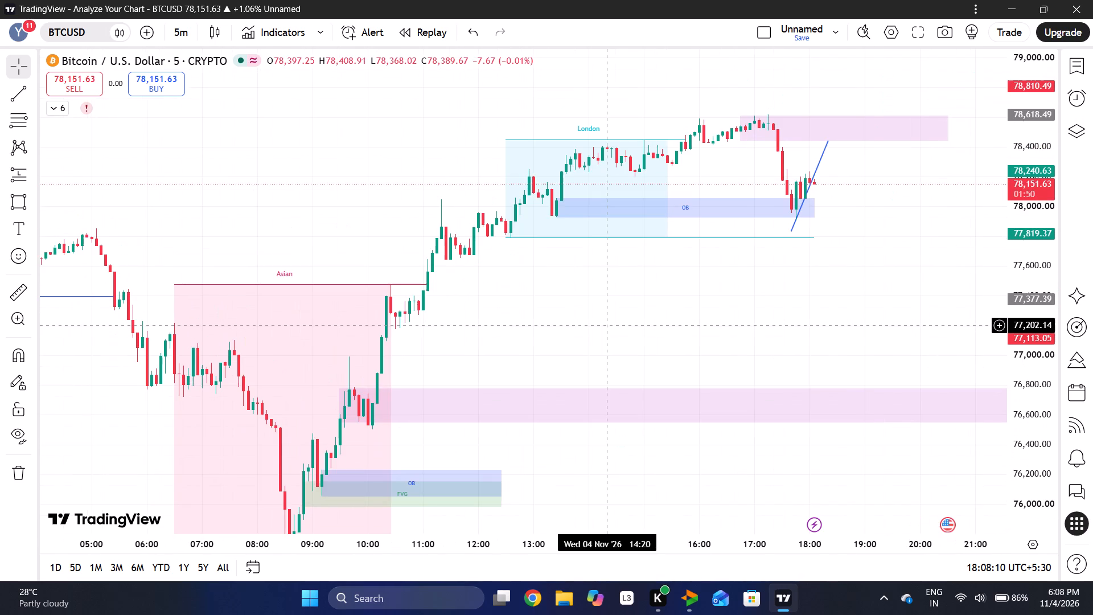
{"action": "left_click_drag", "start_coordinate": [872, 237], "coordinate": [836, 213]}
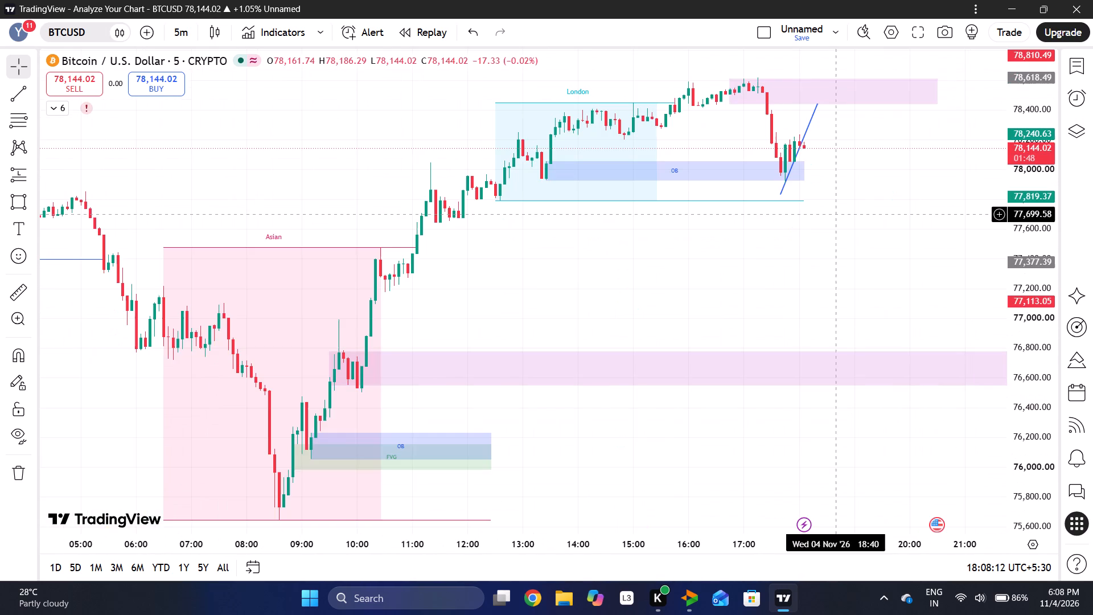
Extend the lower rectangle zone's lower edge down to about 76,504, keeping its start at 4 Nov 09:30.
{"action": "left_click_drag", "start_coordinate": [529, 360], "coordinate": [671, 259]}
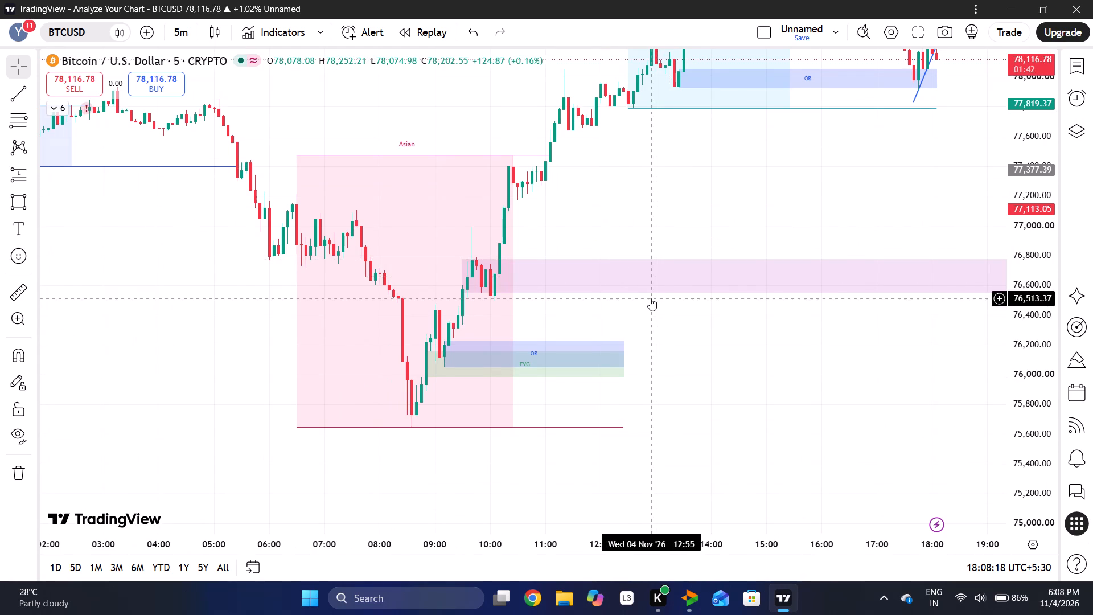
{"action": "left_click", "coordinate": [461, 294]}
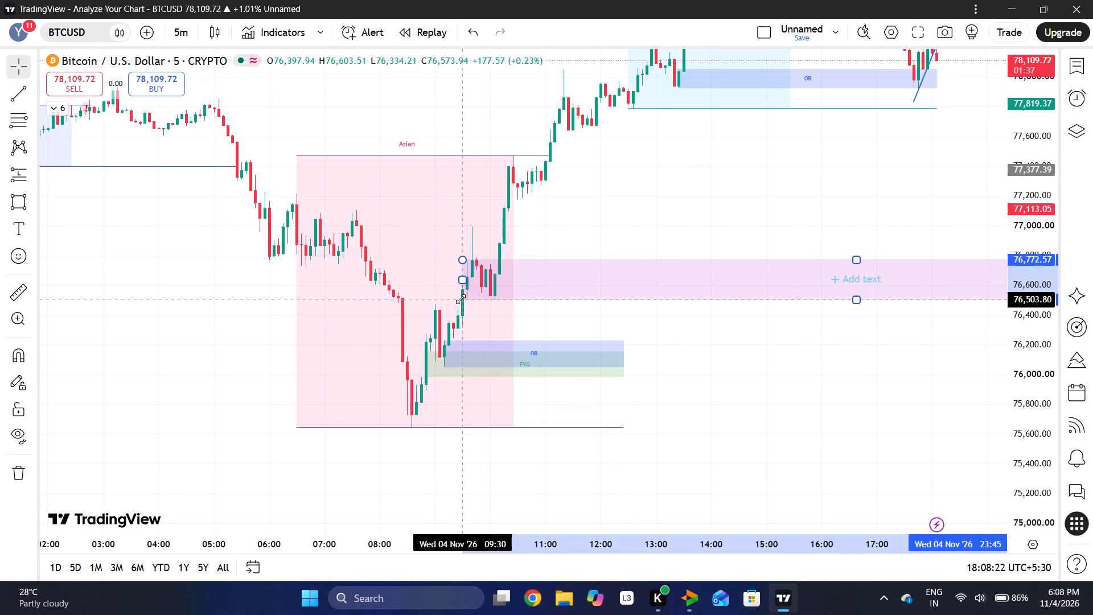
{"action": "left_click", "coordinate": [714, 363]}
Examine the latest 5-minute BTCUSD candles and the price gap down to the lower rectangle zone.
{"action": "scroll", "coordinate": [714, 363], "scroll_direction": "left", "scroll_amount": 2}
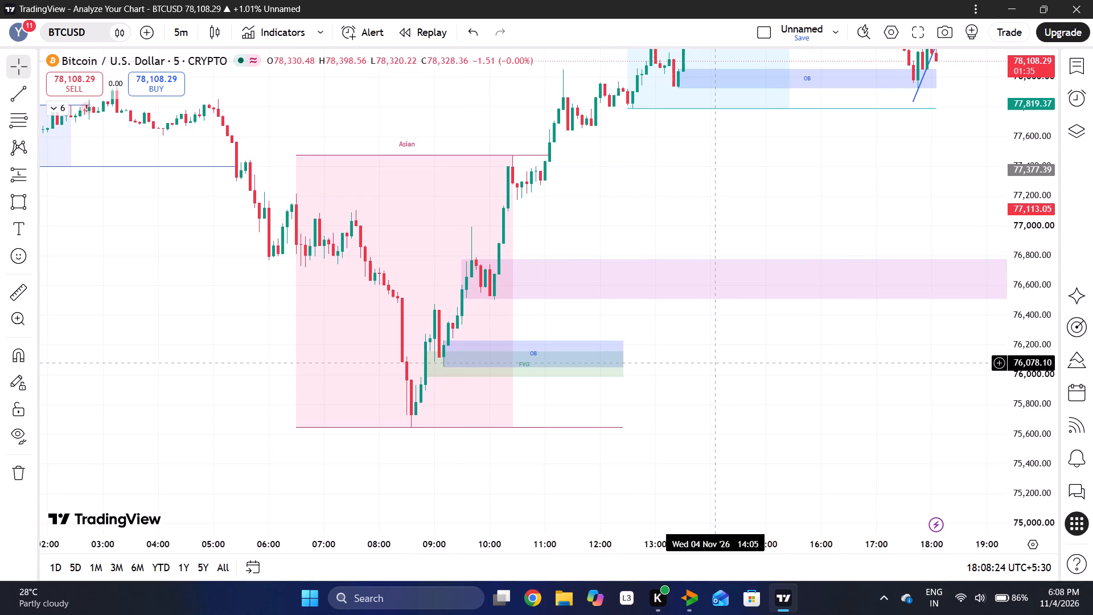
{"action": "scroll", "coordinate": [714, 363], "scroll_direction": "left", "scroll_amount": 3}
{"action": "left_click_drag", "start_coordinate": [767, 186], "coordinate": [766, 187]}
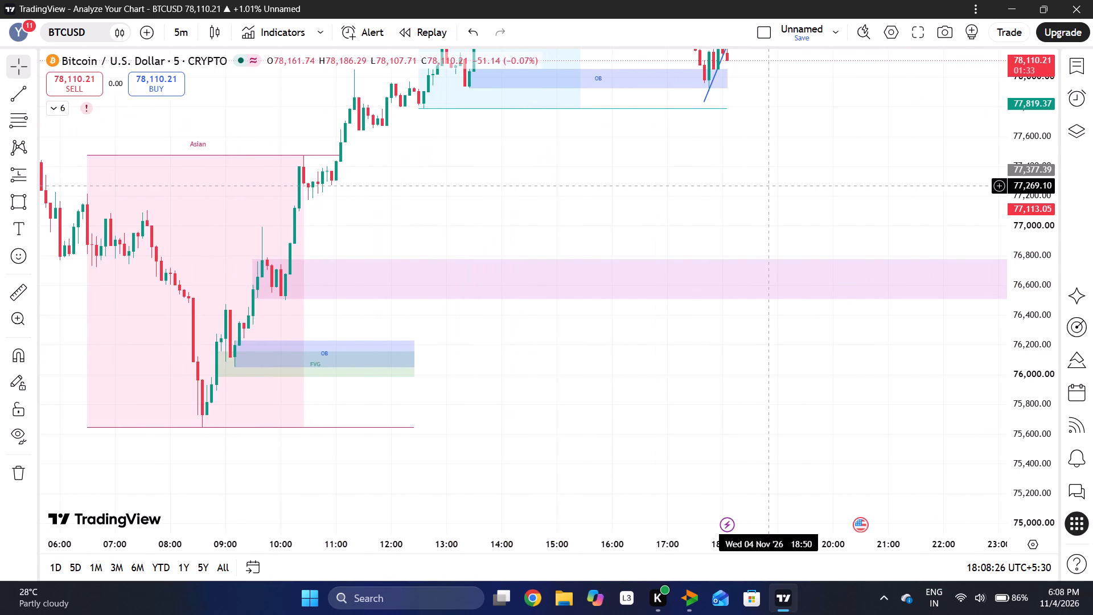
{"action": "left_click_drag", "start_coordinate": [766, 187], "coordinate": [695, 321]}
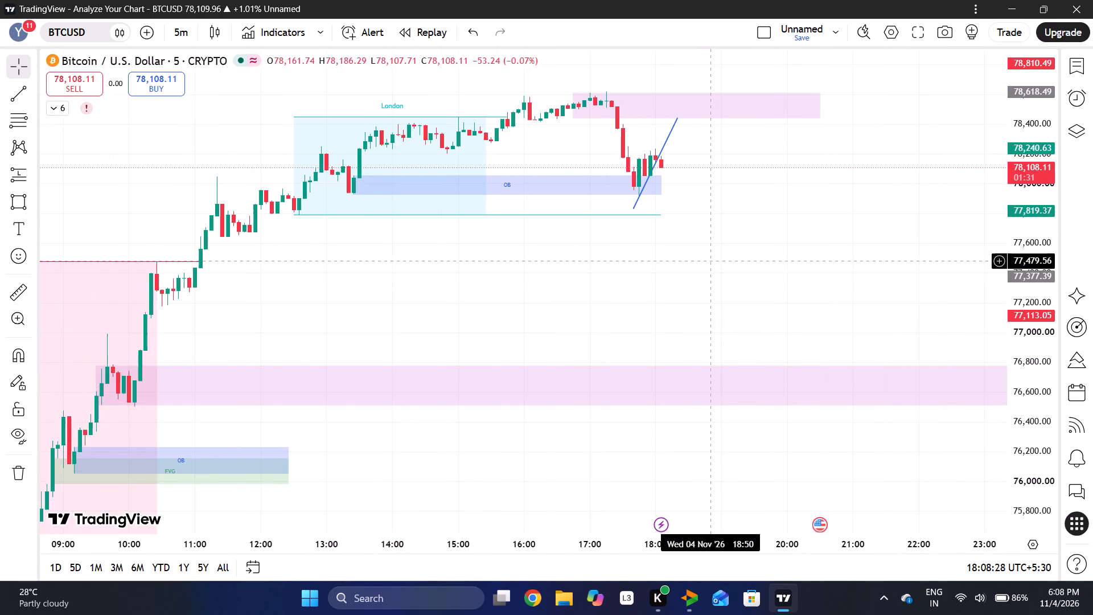
{"action": "scroll", "coordinate": [710, 261], "scroll_direction": "left", "scroll_amount": 1}
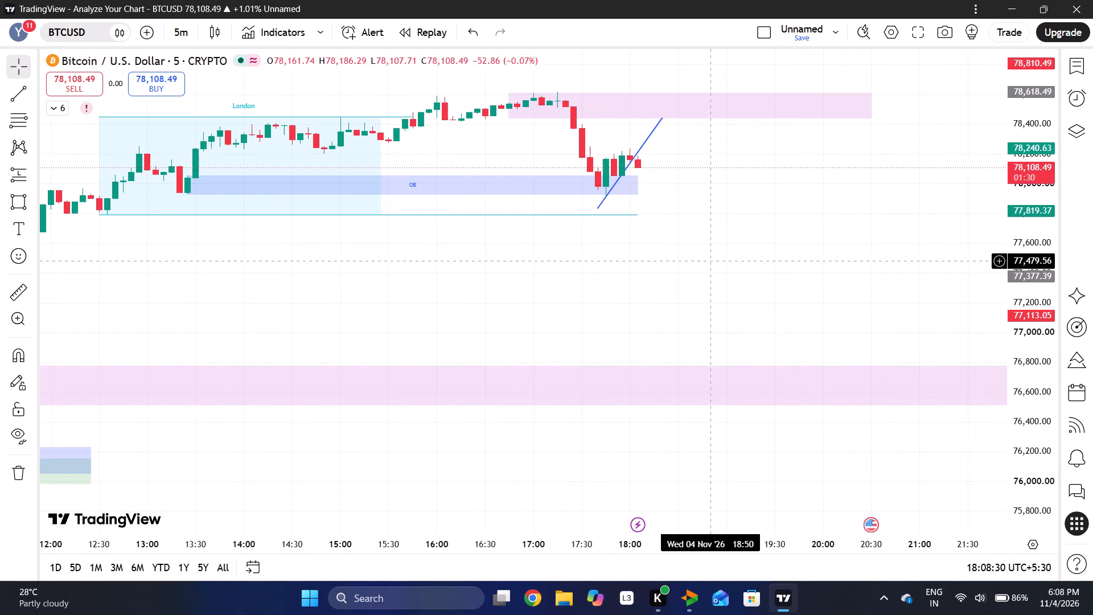
{"action": "left_click_drag", "start_coordinate": [1043, 354], "coordinate": [1075, 196]}
{"action": "left_click_drag", "start_coordinate": [831, 231], "coordinate": [805, 294]}
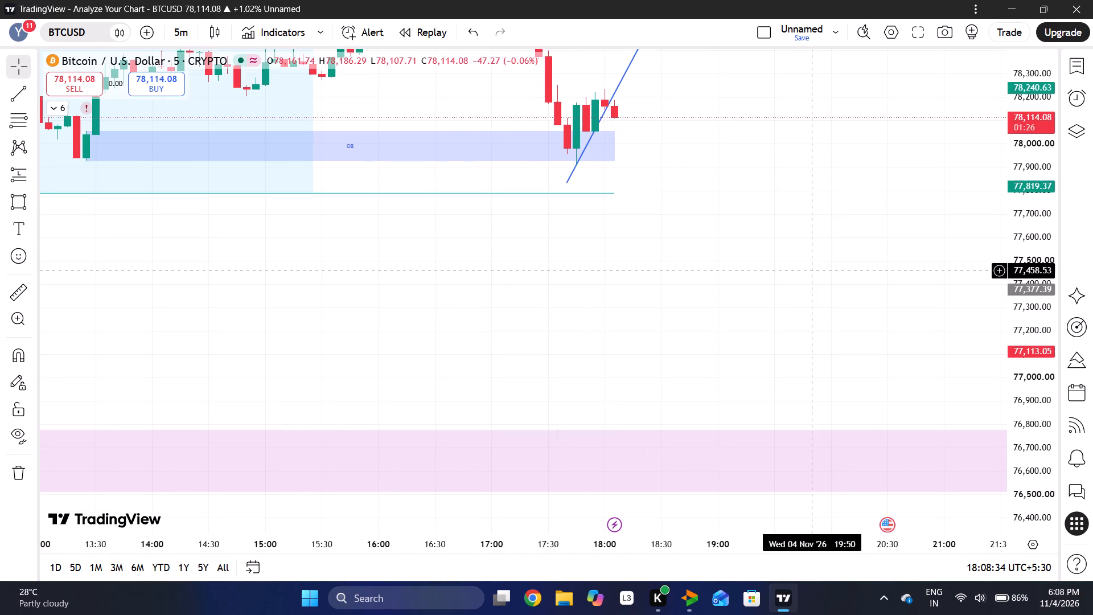
Switch BTCUSD to the 15-minute interval and examine price across the session ranges and both rectangle zones.
{"action": "left_click_drag", "start_coordinate": [805, 294], "coordinate": [792, 343]}
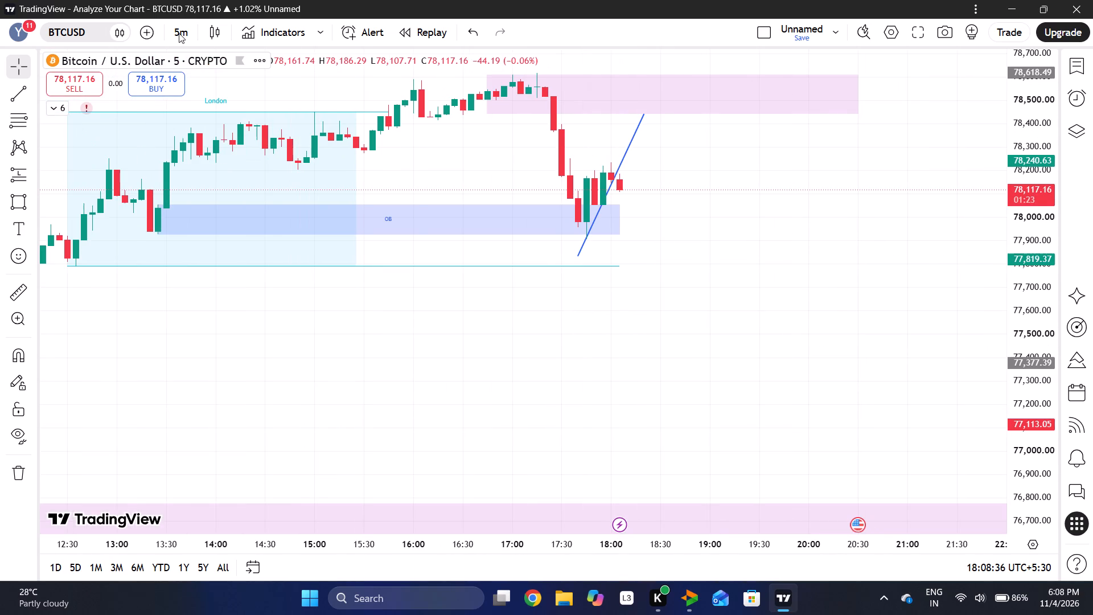
{"action": "left_click", "coordinate": [179, 32]}
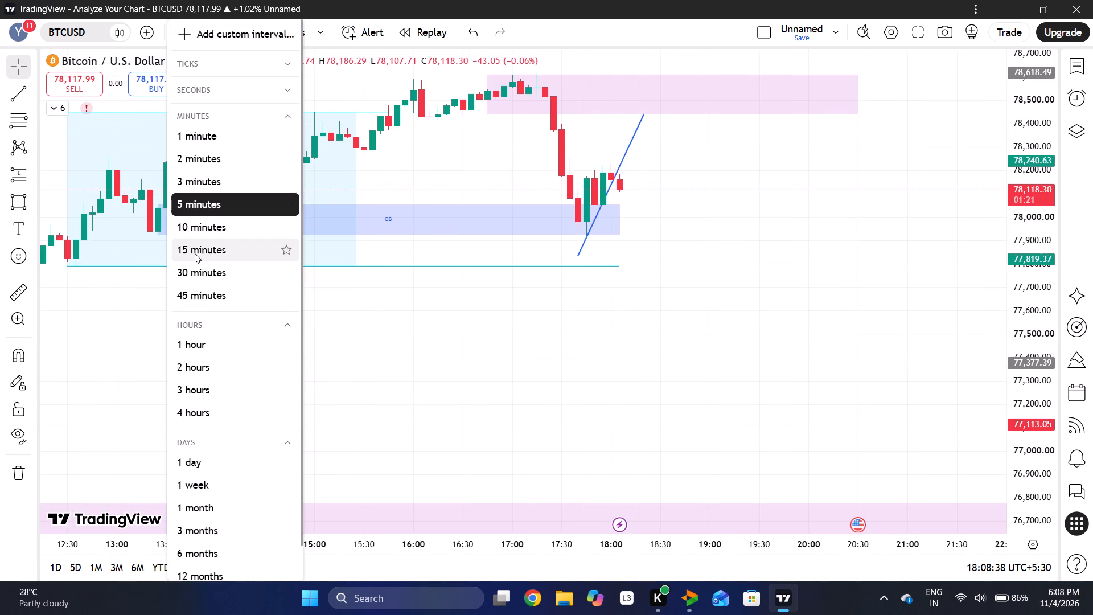
{"action": "left_click", "coordinate": [195, 253]}
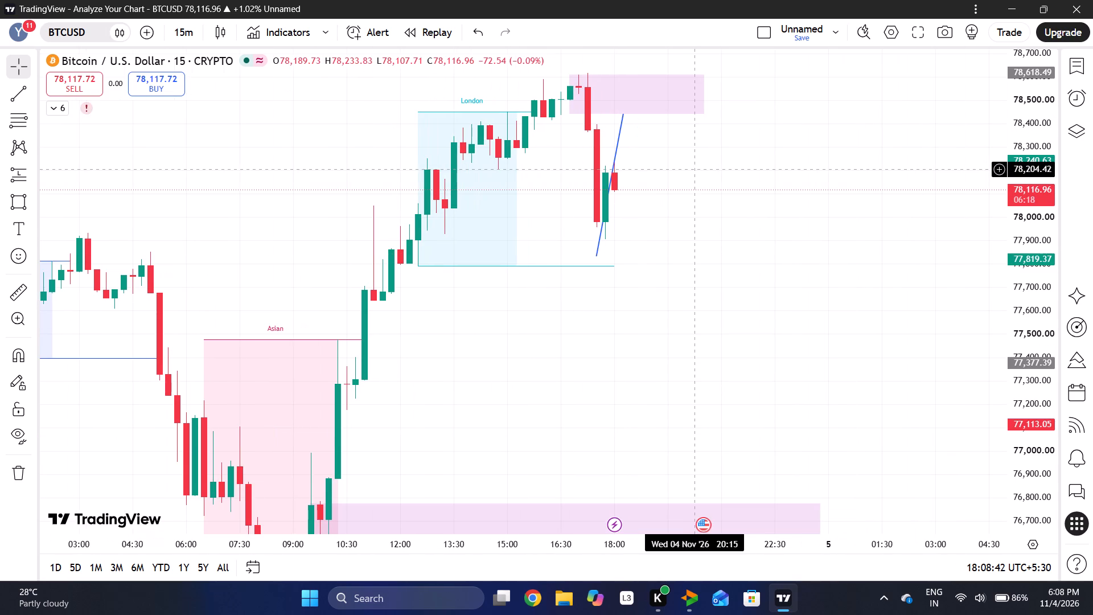
{"action": "right_click", "coordinate": [709, 184]}
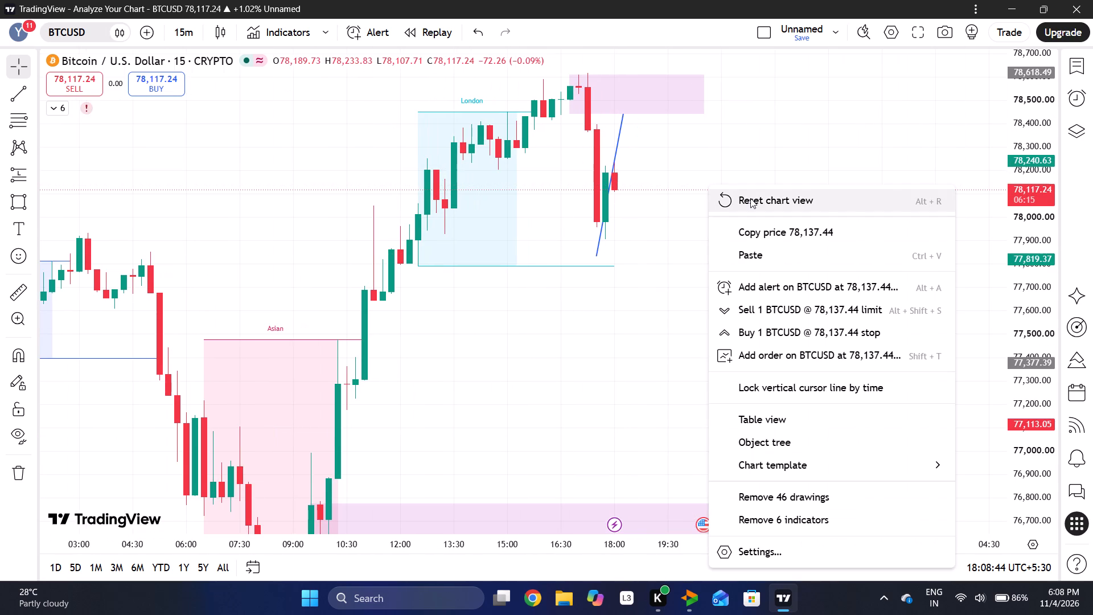
{"action": "left_click", "coordinate": [750, 198]}
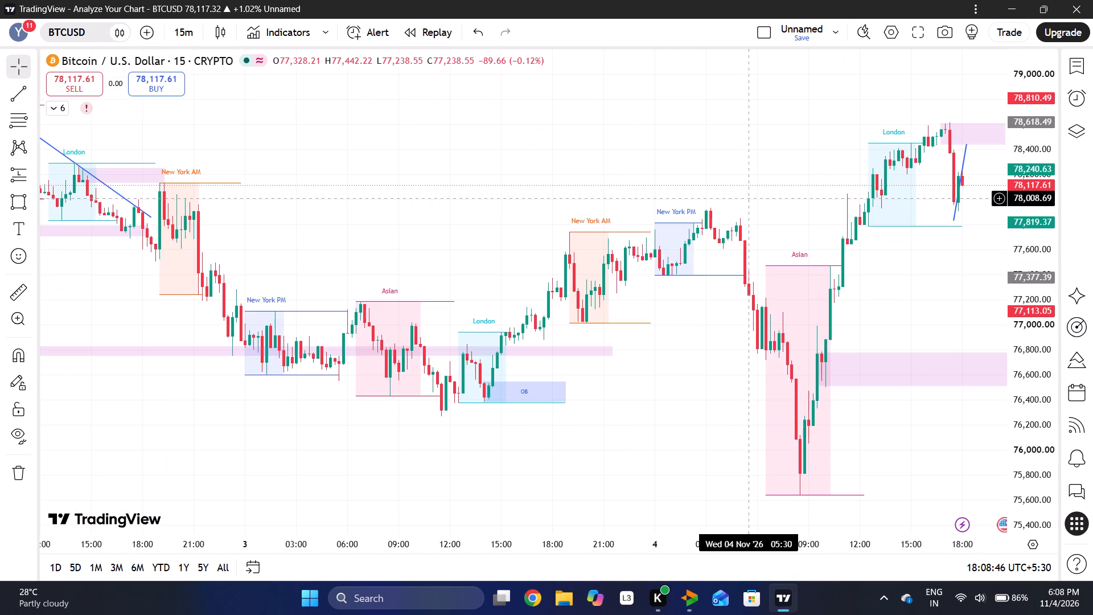
{"action": "left_click_drag", "start_coordinate": [903, 261], "coordinate": [627, 274]}
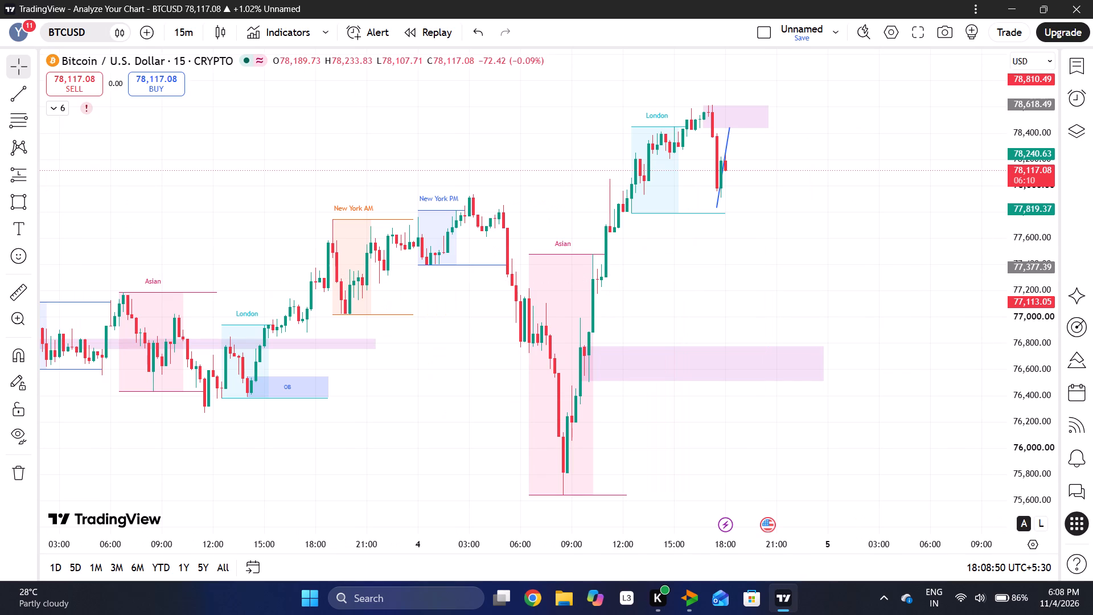
{"action": "left_click_drag", "start_coordinate": [1028, 191], "coordinate": [1031, 339]}
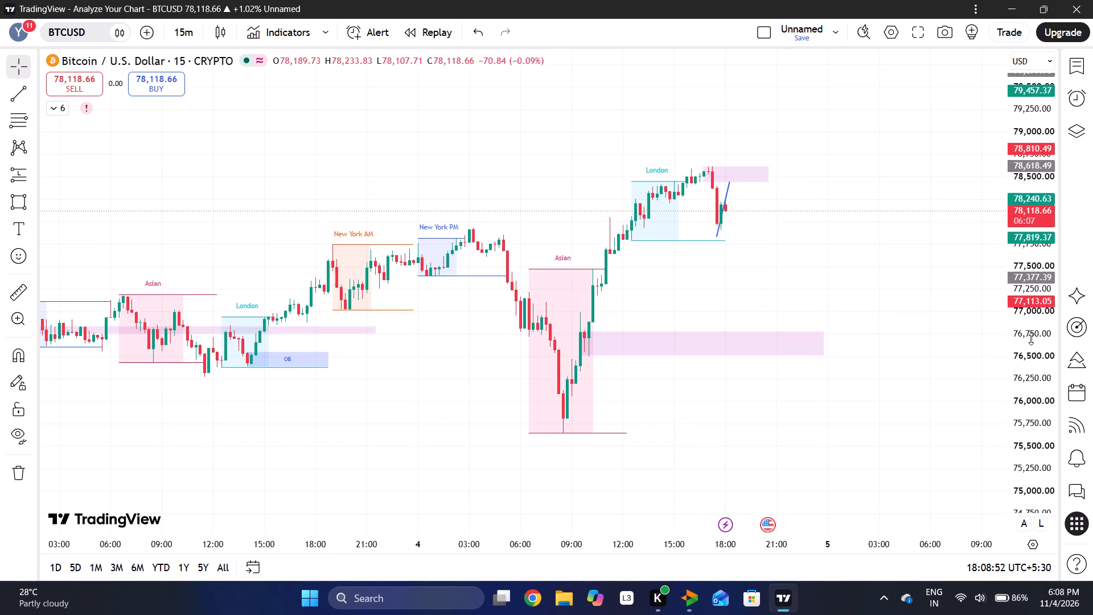
{"action": "left_click_drag", "start_coordinate": [796, 546], "coordinate": [754, 534]}
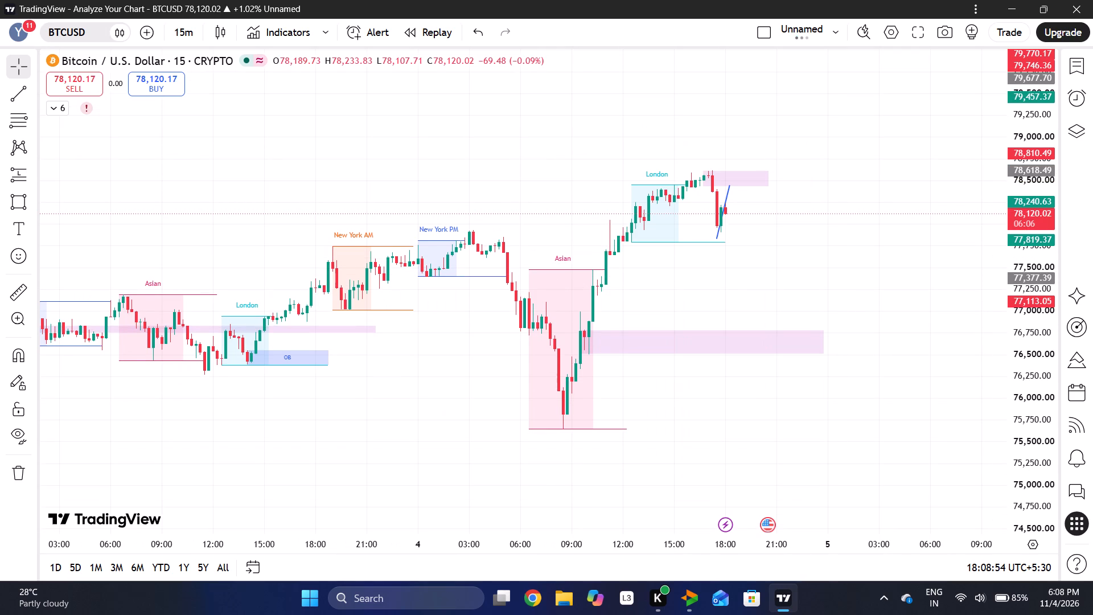
{"action": "left_click_drag", "start_coordinate": [754, 534], "coordinate": [609, 517]}
{"action": "left_click_drag", "start_coordinate": [1034, 319], "coordinate": [1050, 211]}
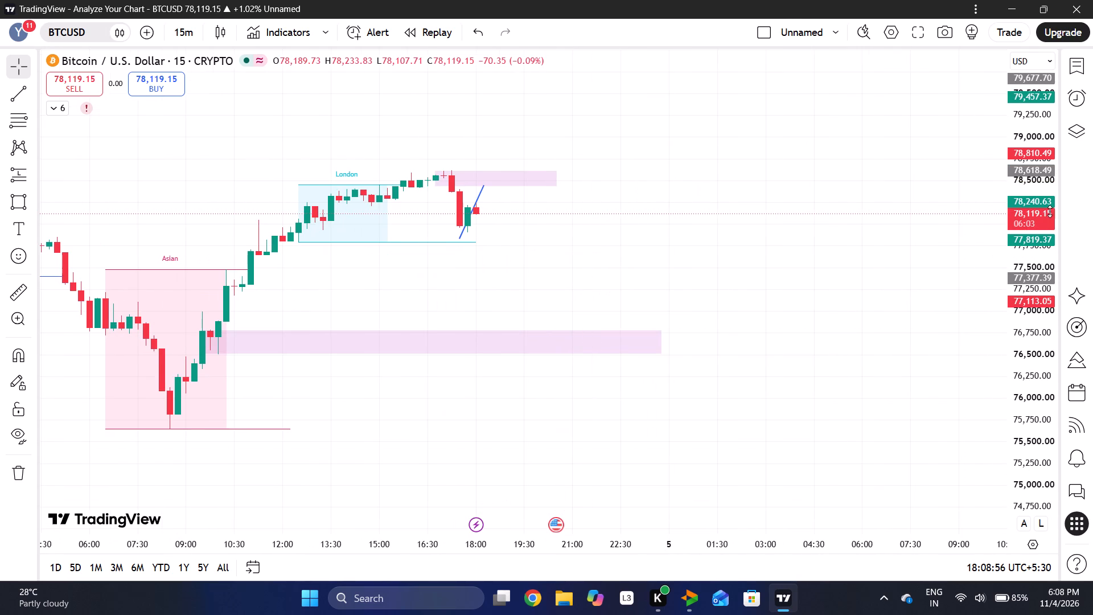
{"action": "left_click_drag", "start_coordinate": [1050, 211], "coordinate": [1077, 102]}
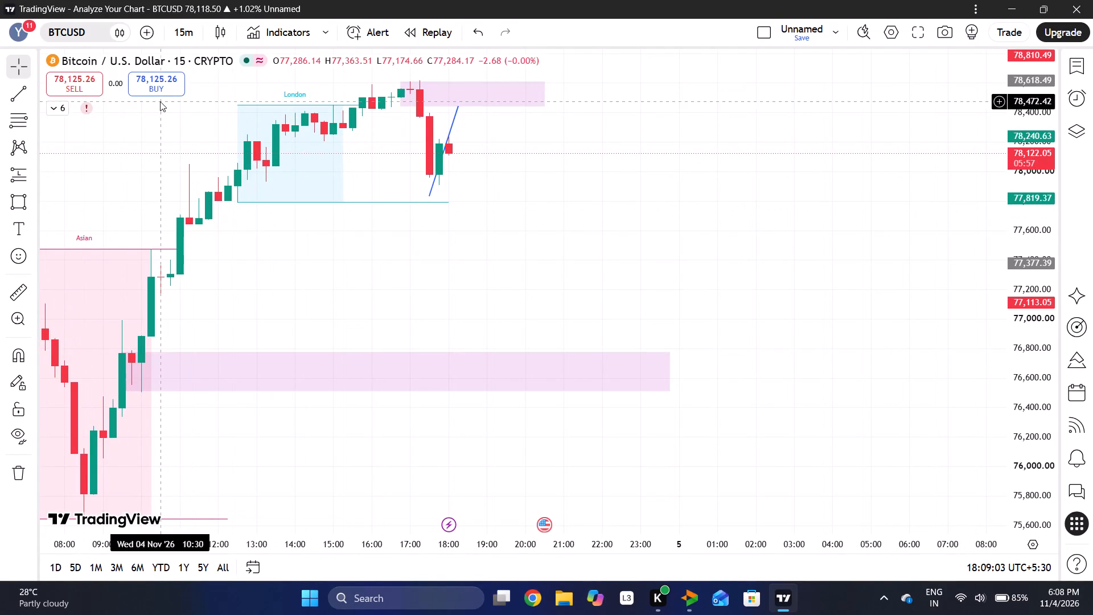
Return BTCUSD to the 5-minute interval and examine the Asian and London ranges with their order blocks.
{"action": "left_click", "coordinate": [170, 30]}
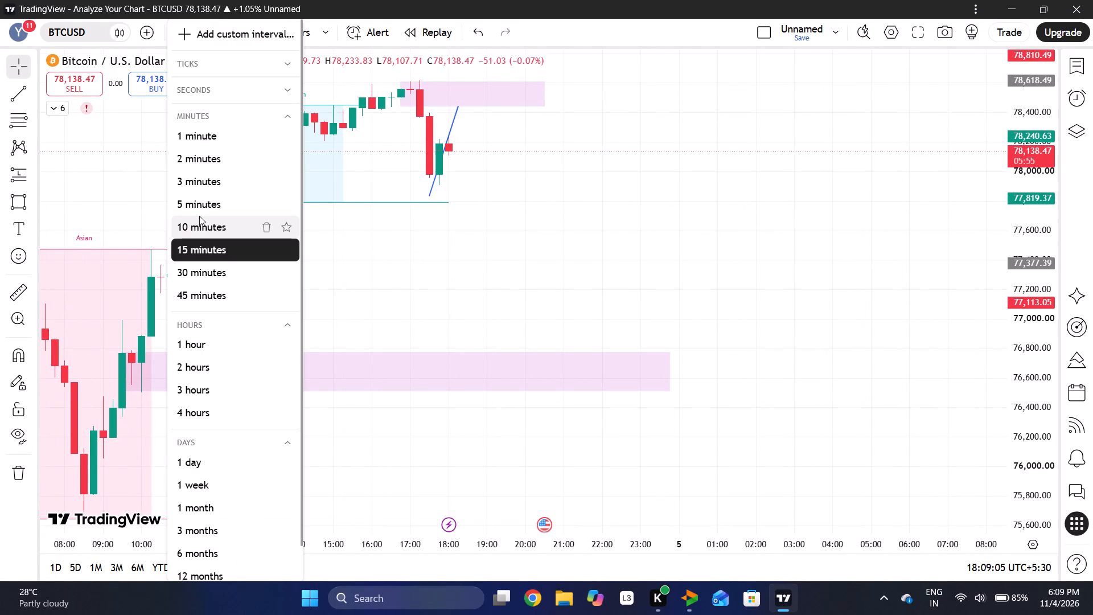
{"action": "left_click", "coordinate": [201, 212]}
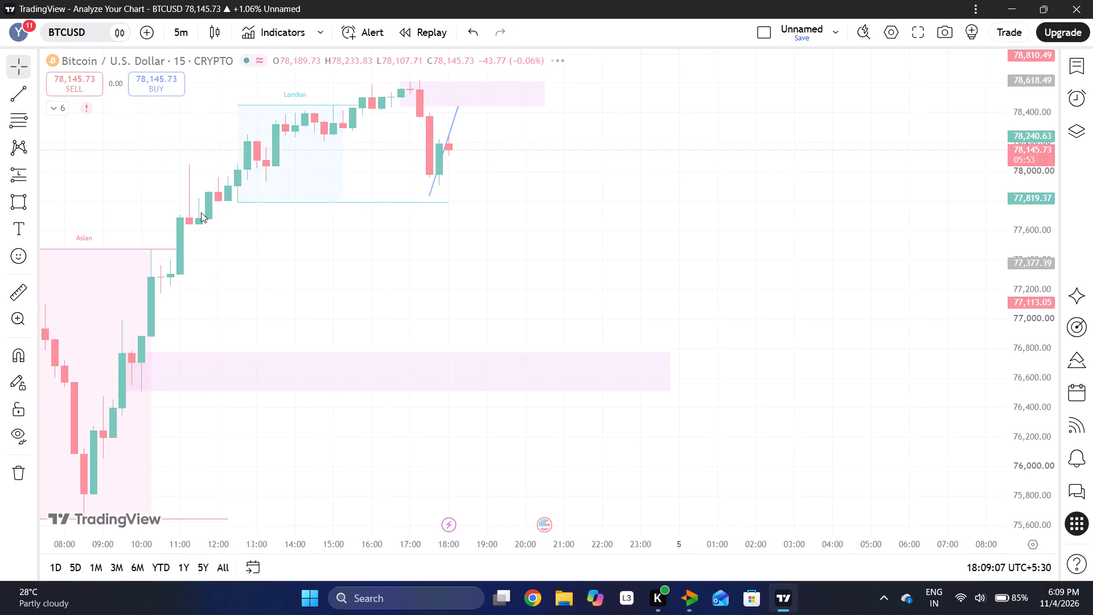
{"action": "right_click", "coordinate": [510, 335]}
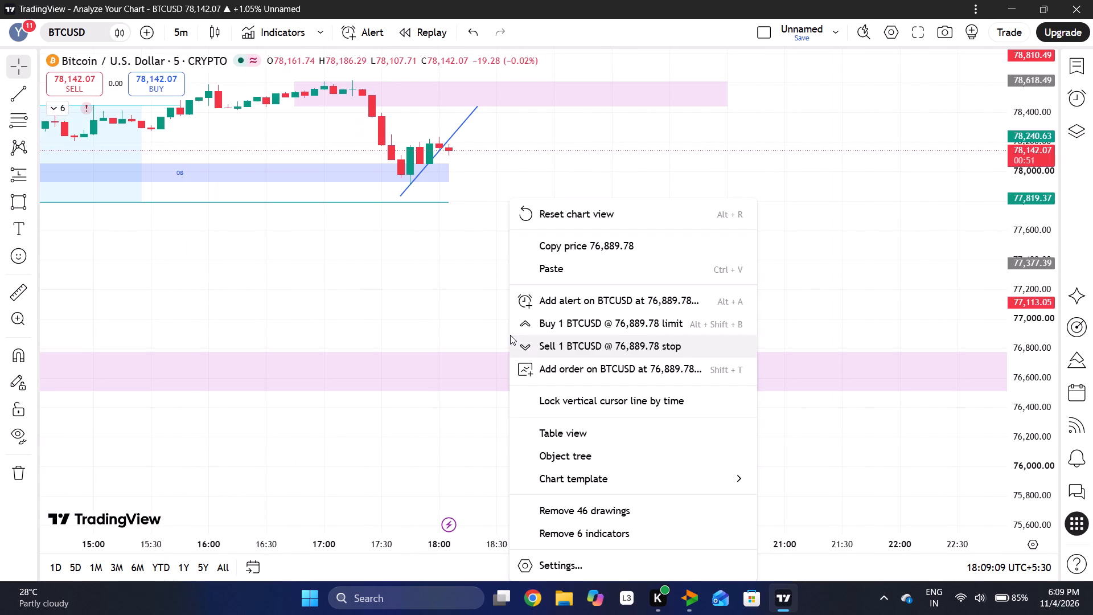
{"action": "left_click", "coordinate": [557, 217]}
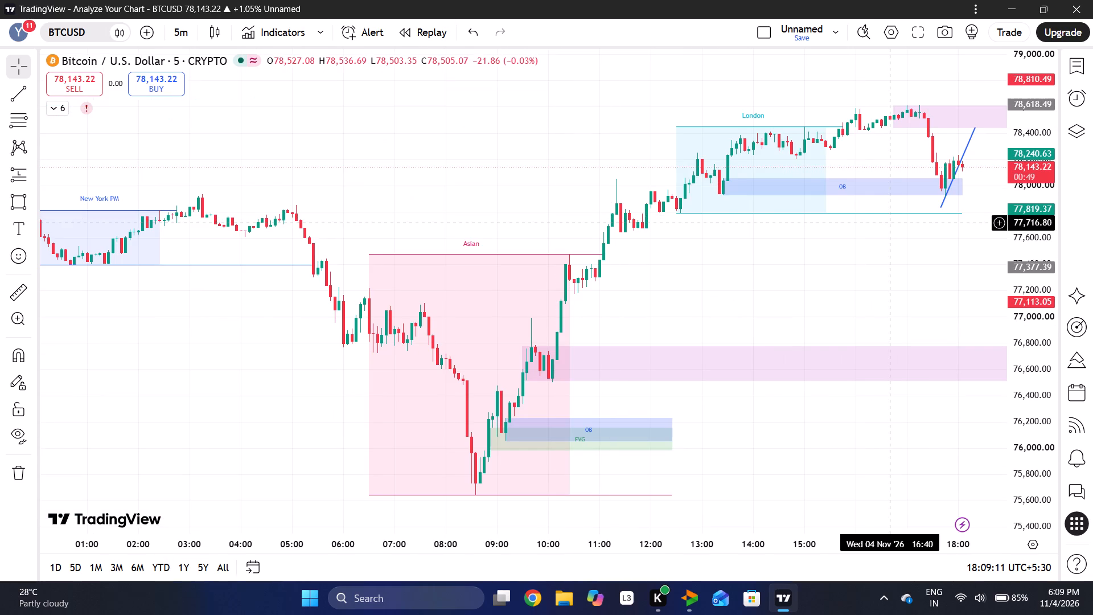
{"action": "left_click_drag", "start_coordinate": [890, 222], "coordinate": [647, 405]}
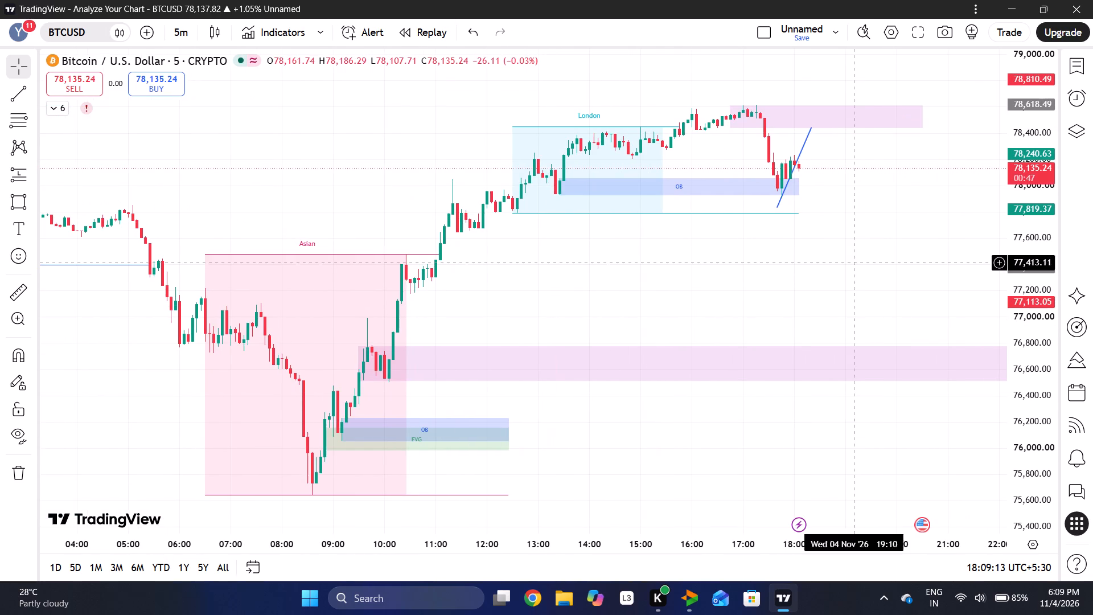
{"action": "left_click_drag", "start_coordinate": [860, 256], "coordinate": [733, 362]}
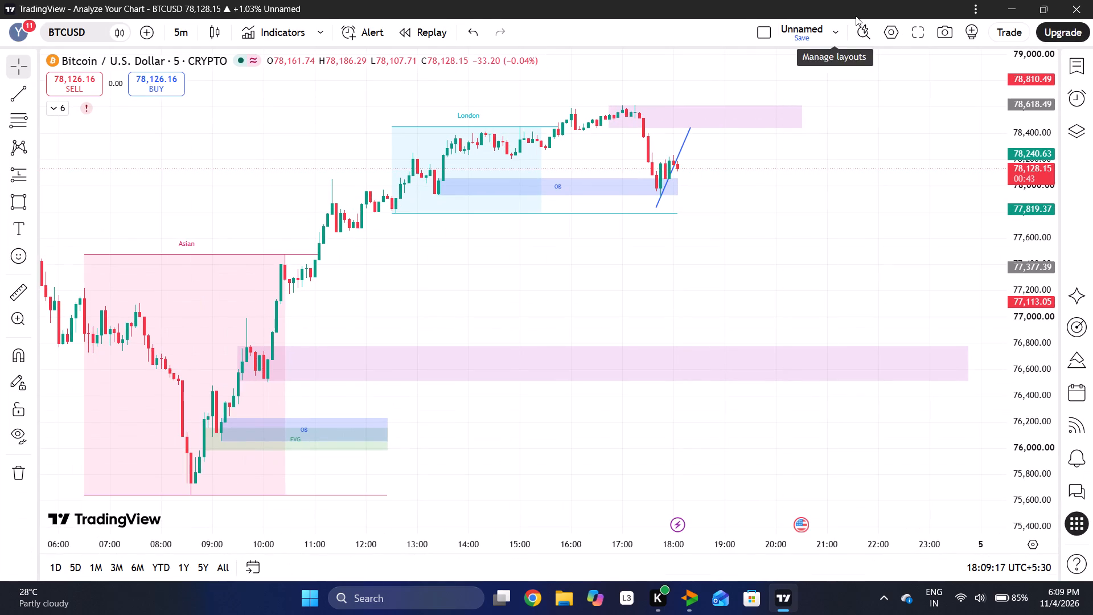
{"action": "scroll", "coordinate": [856, 16], "scroll_direction": "down", "scroll_amount": 9, "text": "ctrl"}
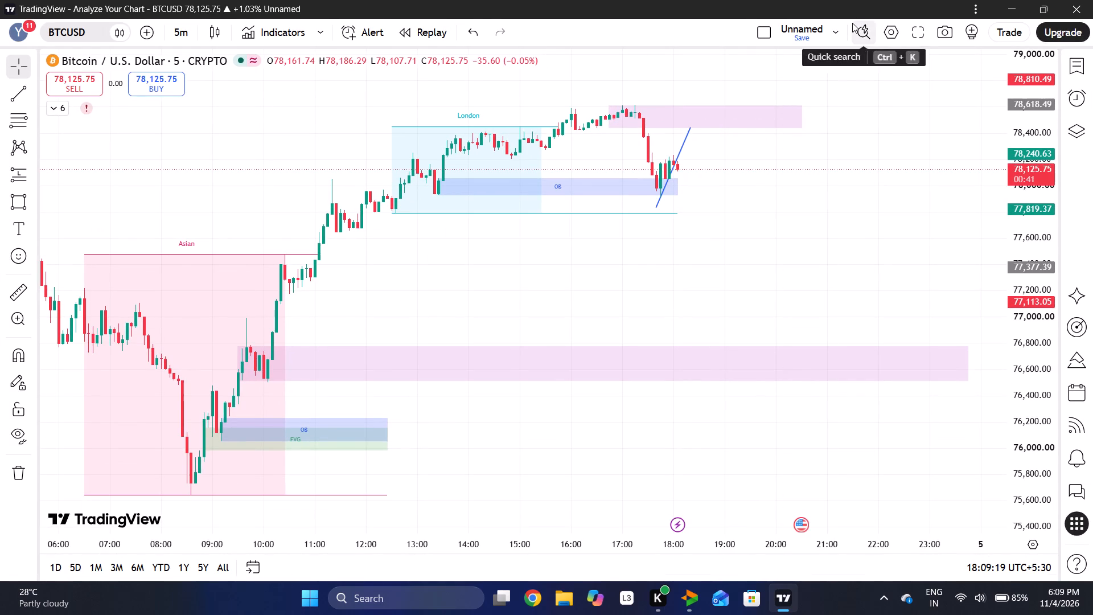
{"action": "right_click", "coordinate": [743, 187]}
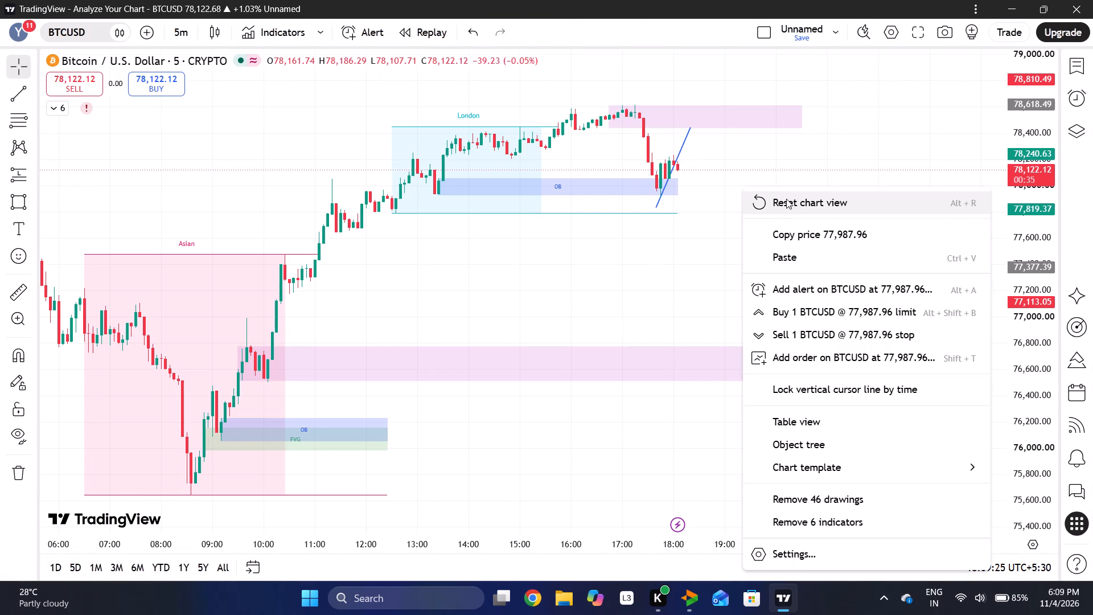
{"action": "left_click", "coordinate": [802, 142]}
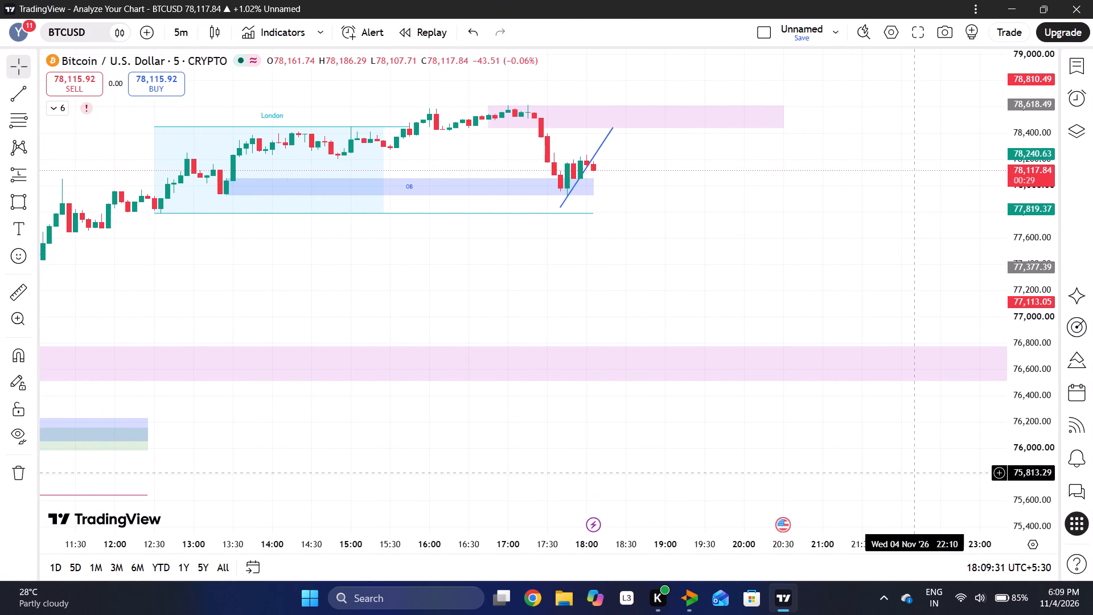
Examine the latest 5-minute candles around the London order block, the rising trend line and the upper rectangle zone.
{"action": "left_click_drag", "start_coordinate": [1050, 397], "coordinate": [1043, 241]}
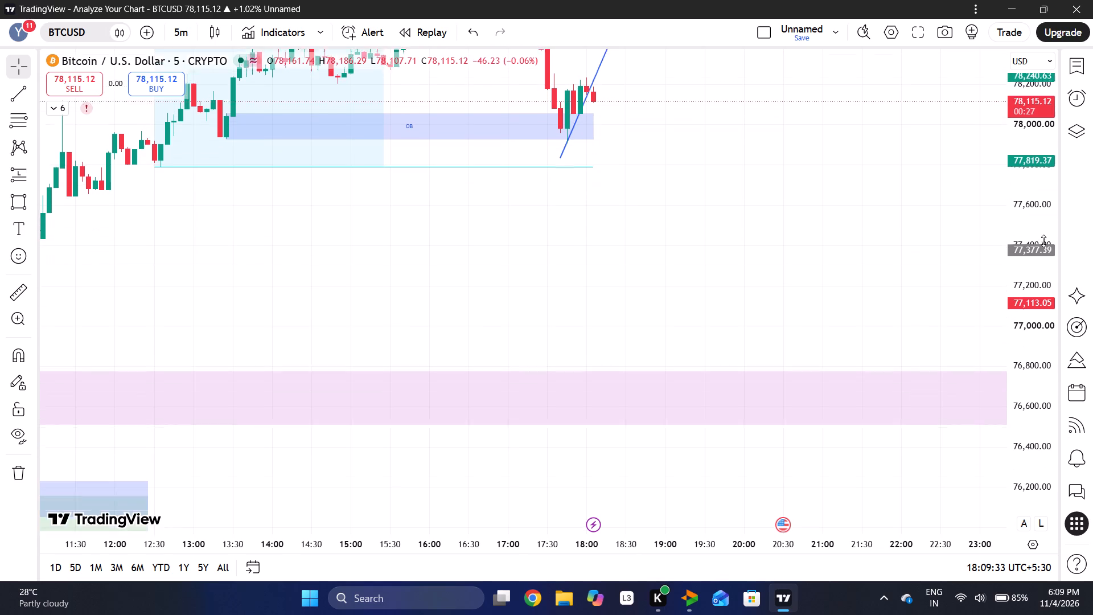
{"action": "left_click_drag", "start_coordinate": [1043, 241], "coordinate": [1043, 239]}
{"action": "left_click_drag", "start_coordinate": [791, 224], "coordinate": [898, 318]}
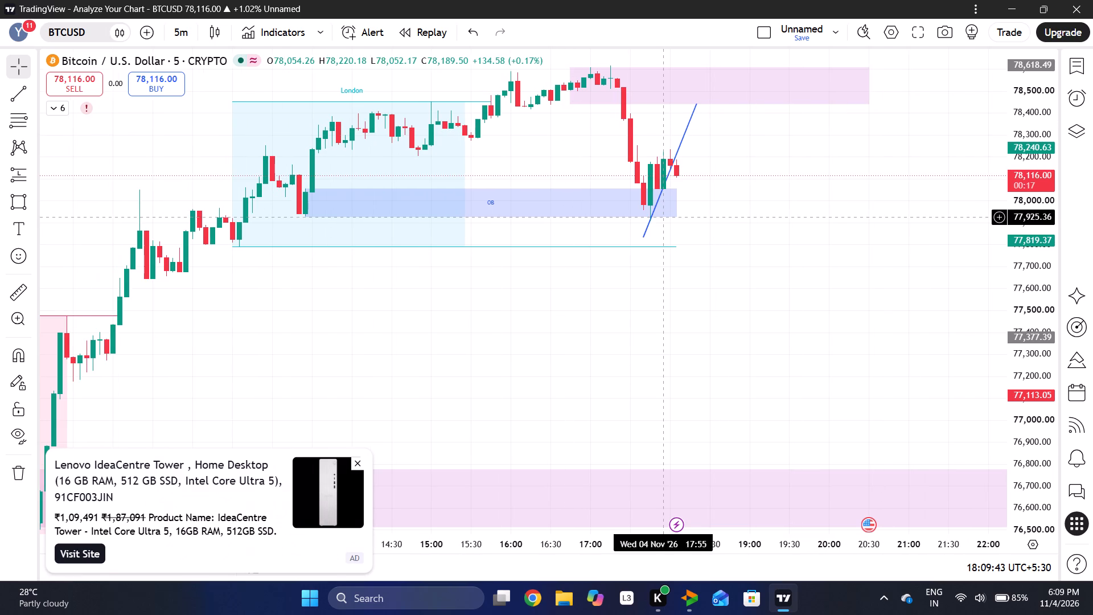
{"action": "left_click_drag", "start_coordinate": [797, 225], "coordinate": [643, 311]}
{"action": "scroll", "coordinate": [643, 311], "scroll_direction": "up", "scroll_amount": 1}
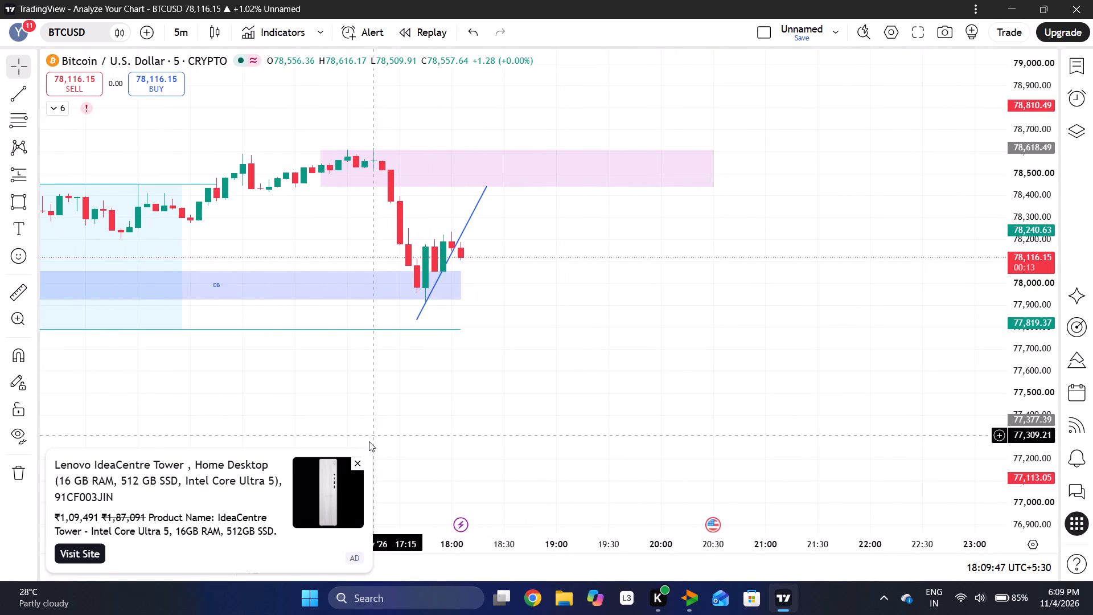
{"action": "left_click", "coordinate": [358, 457]}
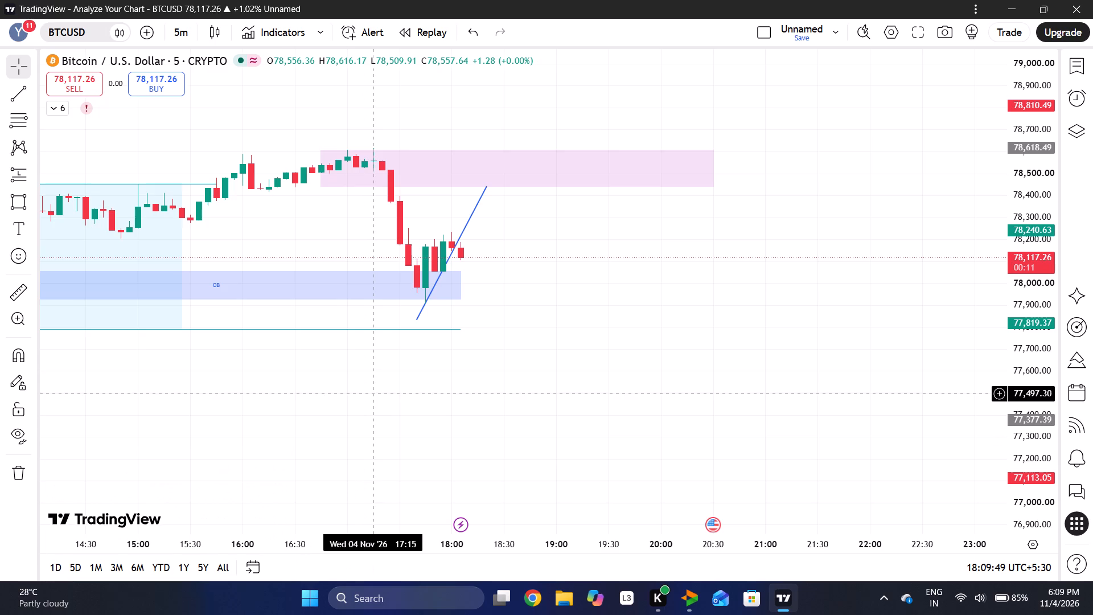
{"action": "left_click_drag", "start_coordinate": [377, 393], "coordinate": [582, 383]}
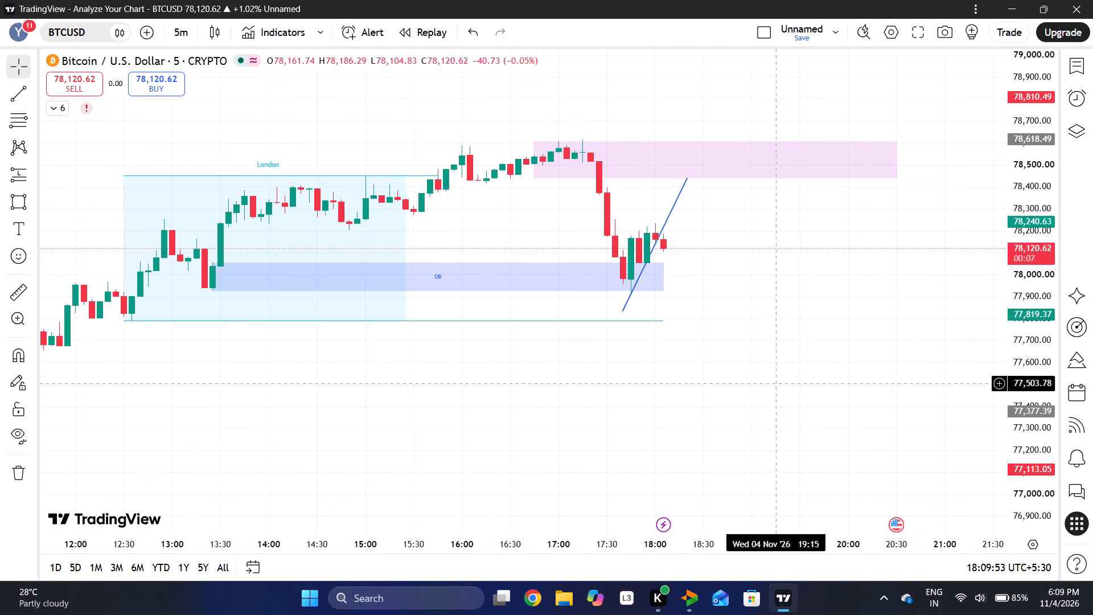
{"action": "left_click_drag", "start_coordinate": [870, 415], "coordinate": [1017, 378]}
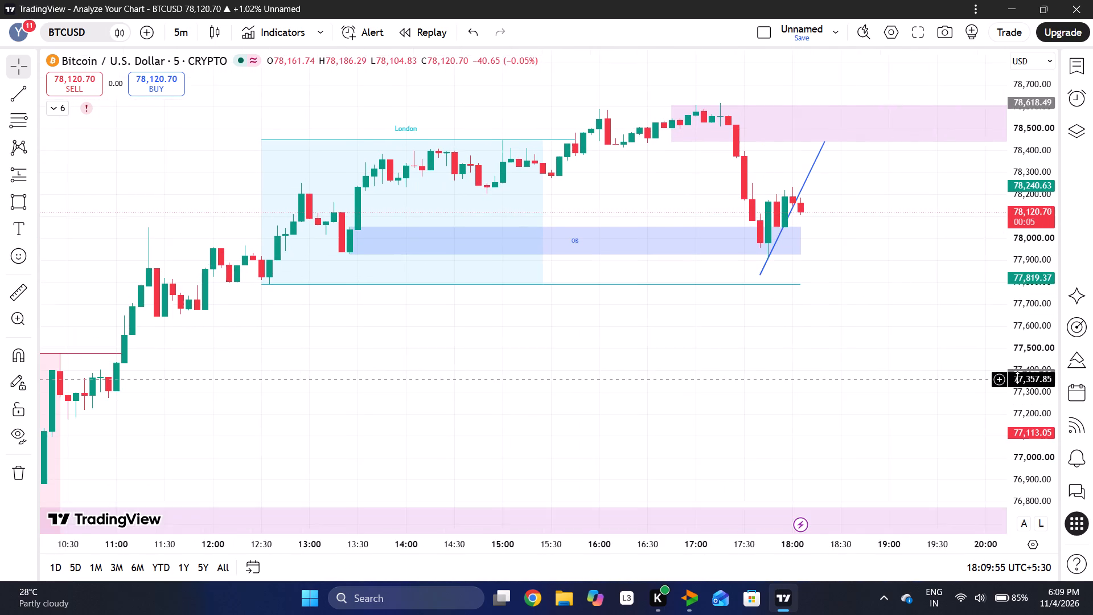
{"action": "left_click_drag", "start_coordinate": [1017, 378], "coordinate": [1018, 378]}
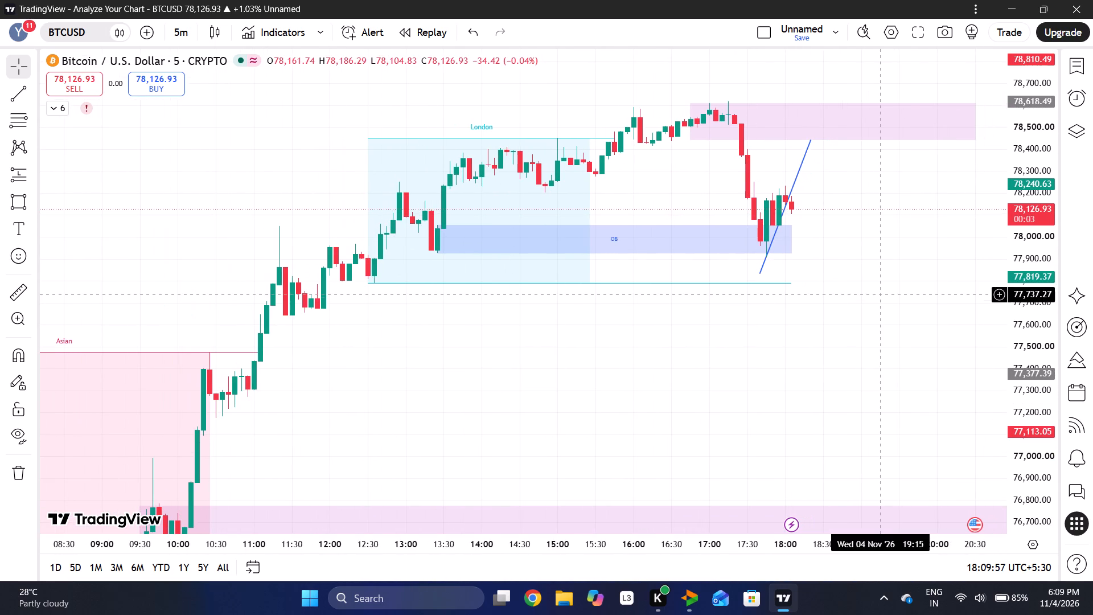
{"action": "left_click_drag", "start_coordinate": [882, 294], "coordinate": [614, 499]}
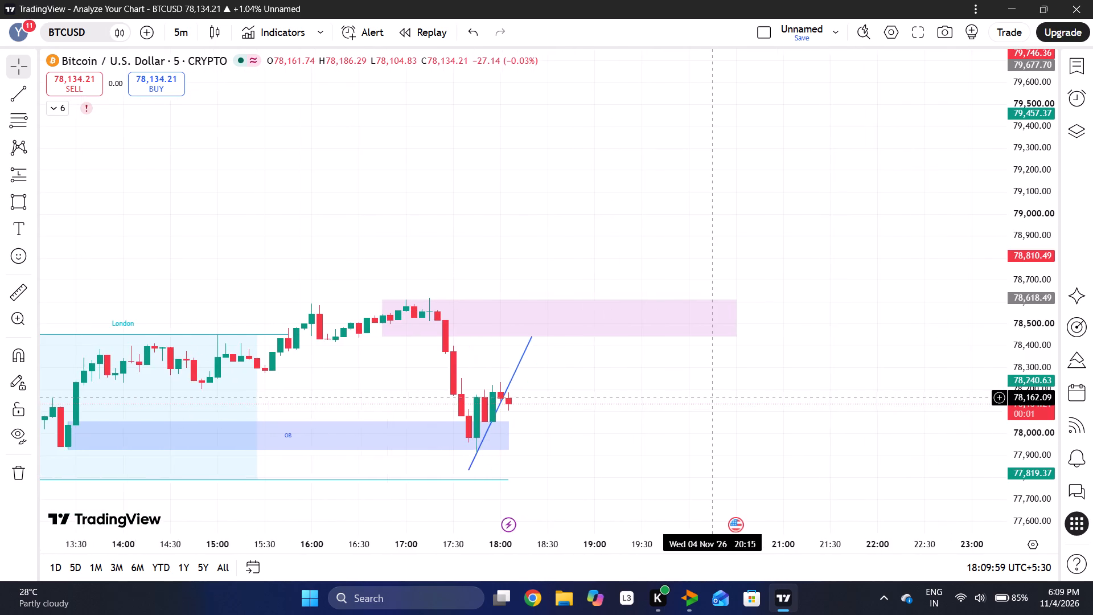
{"action": "left_click_drag", "start_coordinate": [1037, 402], "coordinate": [1009, 328]}
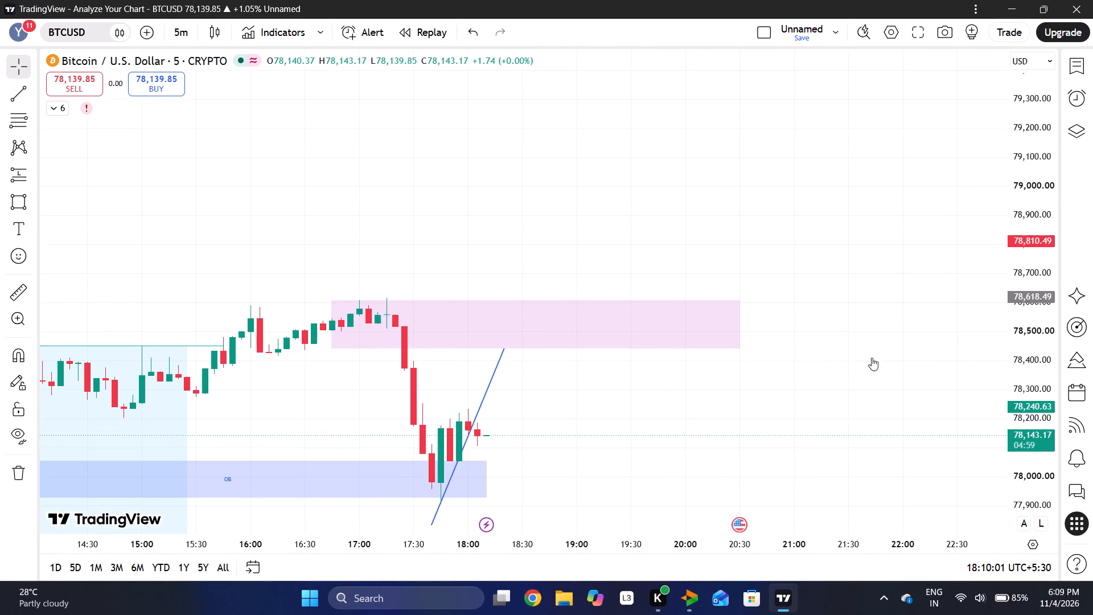
{"action": "left_click_drag", "start_coordinate": [666, 416], "coordinate": [844, 212]}
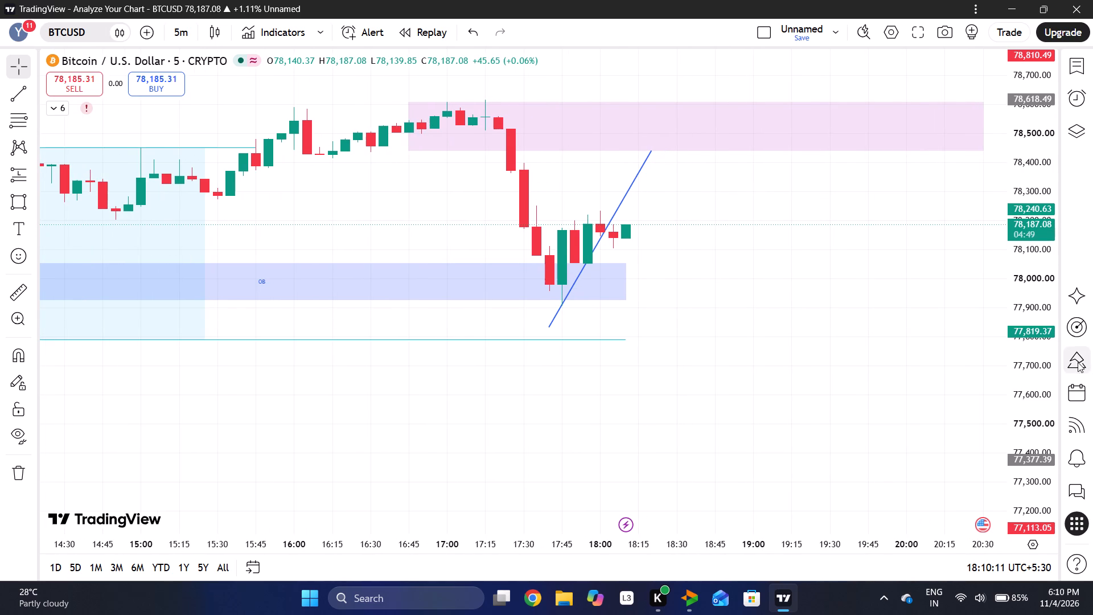
{"action": "left_click_drag", "start_coordinate": [1016, 370], "coordinate": [970, 192]}
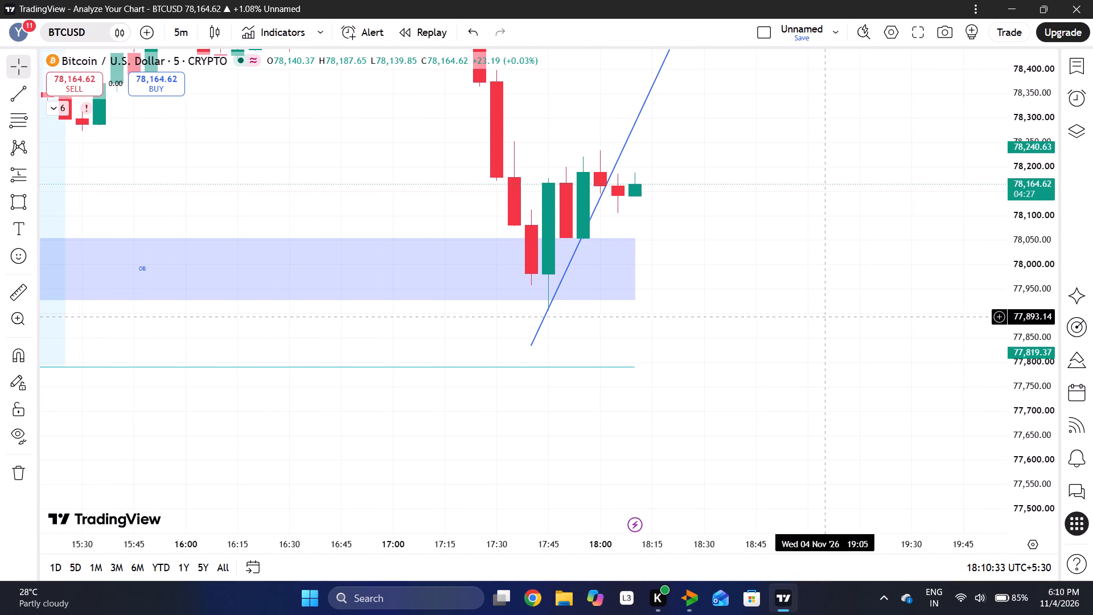
Place a long position starting at 4 Nov 18:10 with its entry at about 78,166 and stop at about 78,096.
{"action": "left_click", "coordinate": [31, 177]}
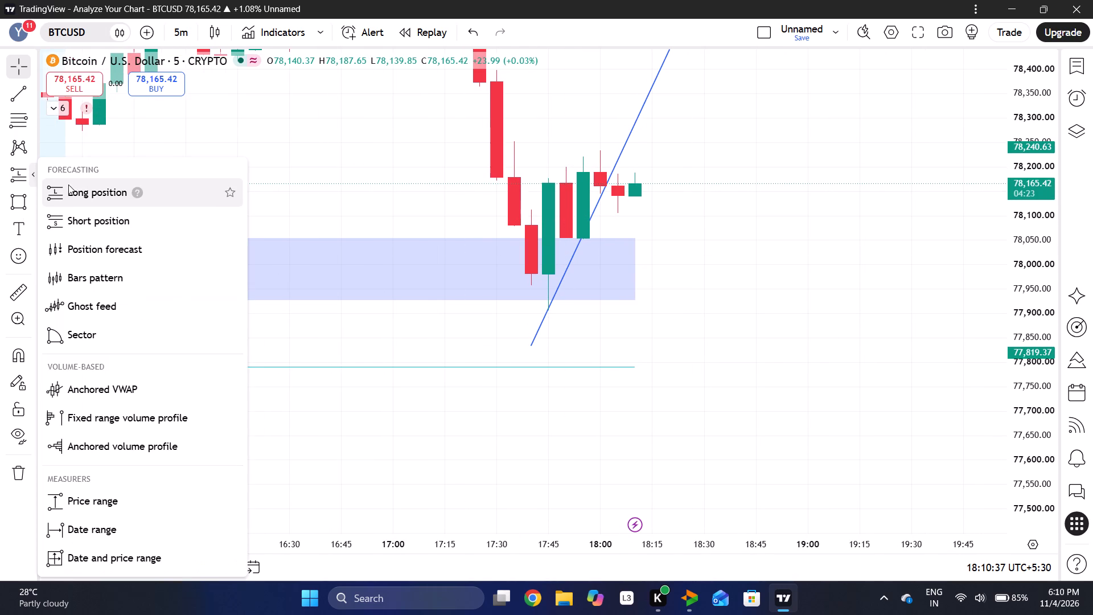
{"action": "left_click", "coordinate": [68, 184]}
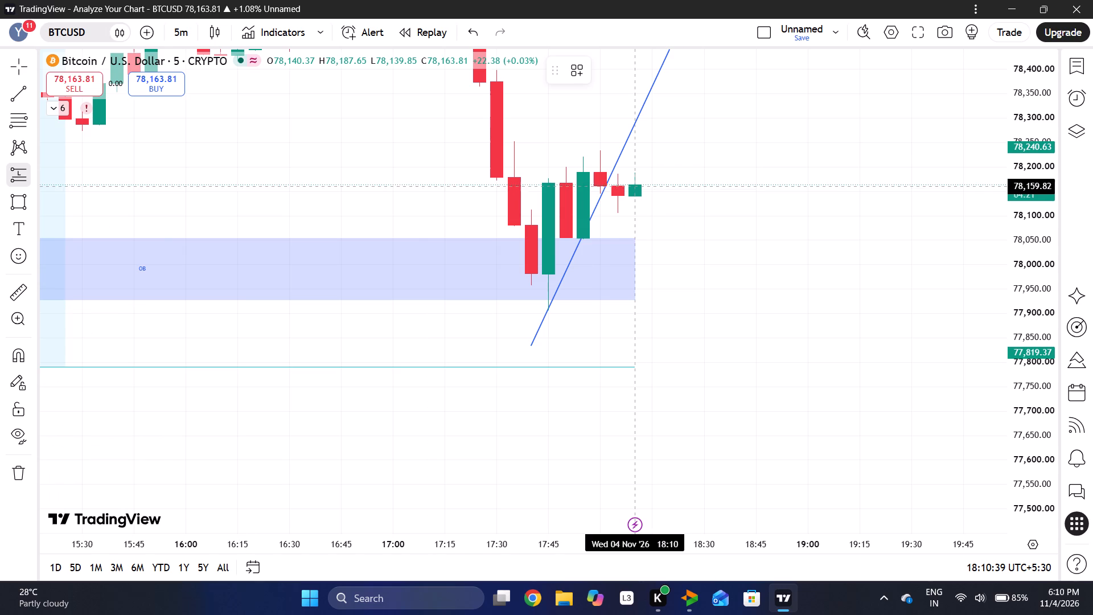
{"action": "left_click", "coordinate": [628, 183]}
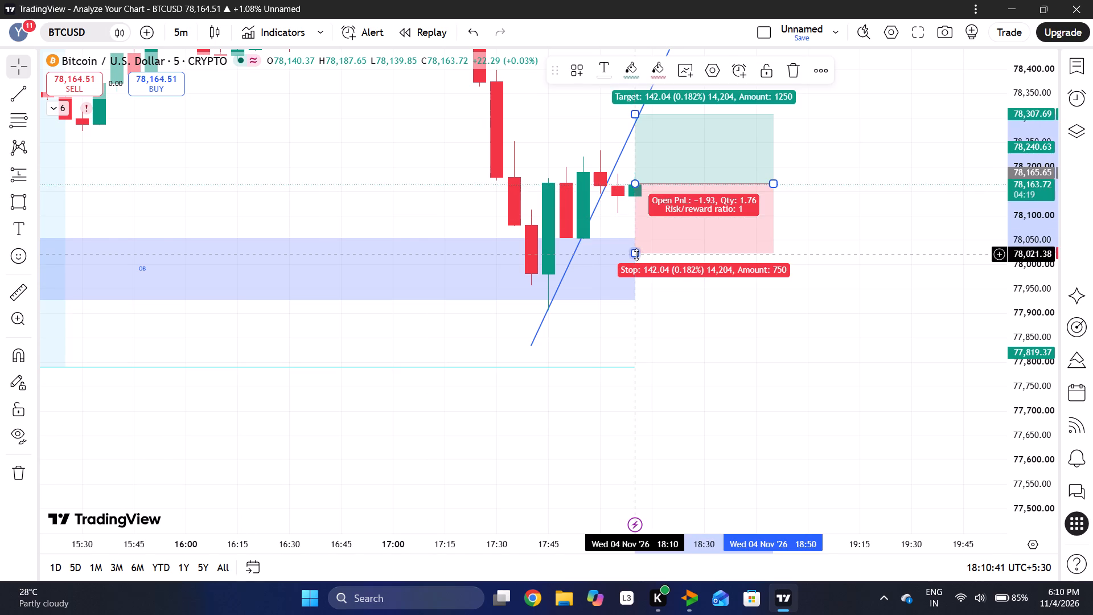
{"action": "left_click_drag", "start_coordinate": [636, 255], "coordinate": [606, 218]}
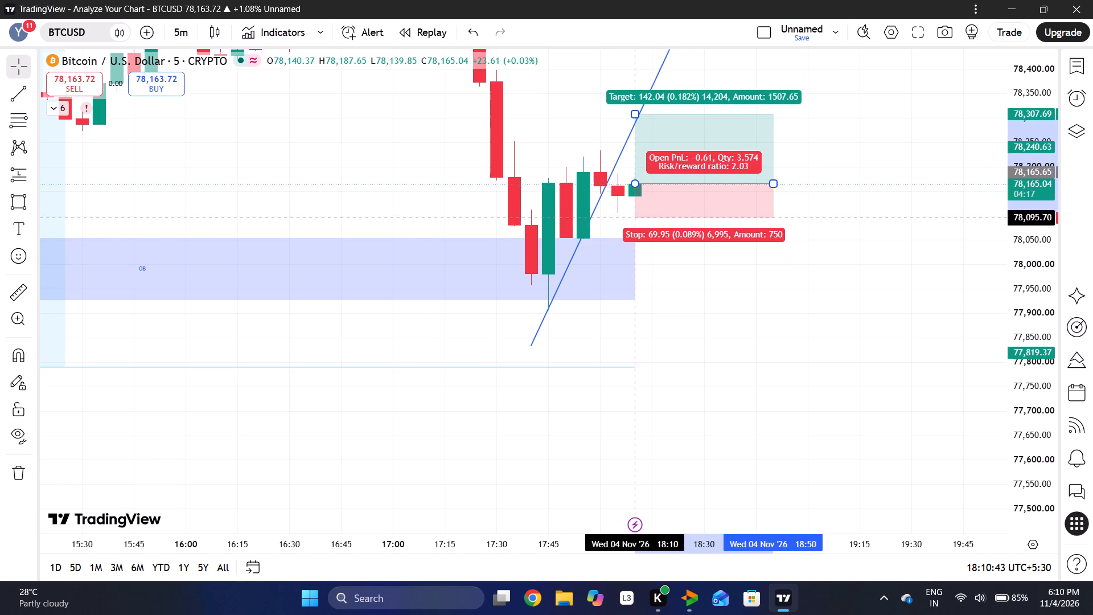
{"action": "left_click_drag", "start_coordinate": [807, 155], "coordinate": [746, 325]}
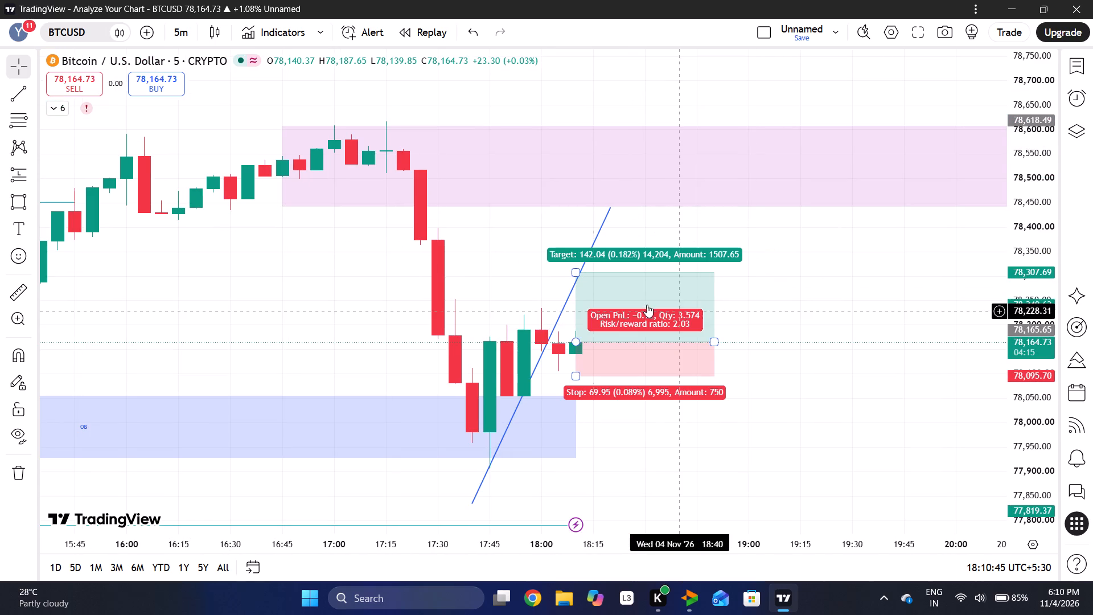
Raise the long position's target to about 78,444, at the lower edge of the upper rectangle zone.
{"action": "left_click_drag", "start_coordinate": [575, 273], "coordinate": [568, 220]}
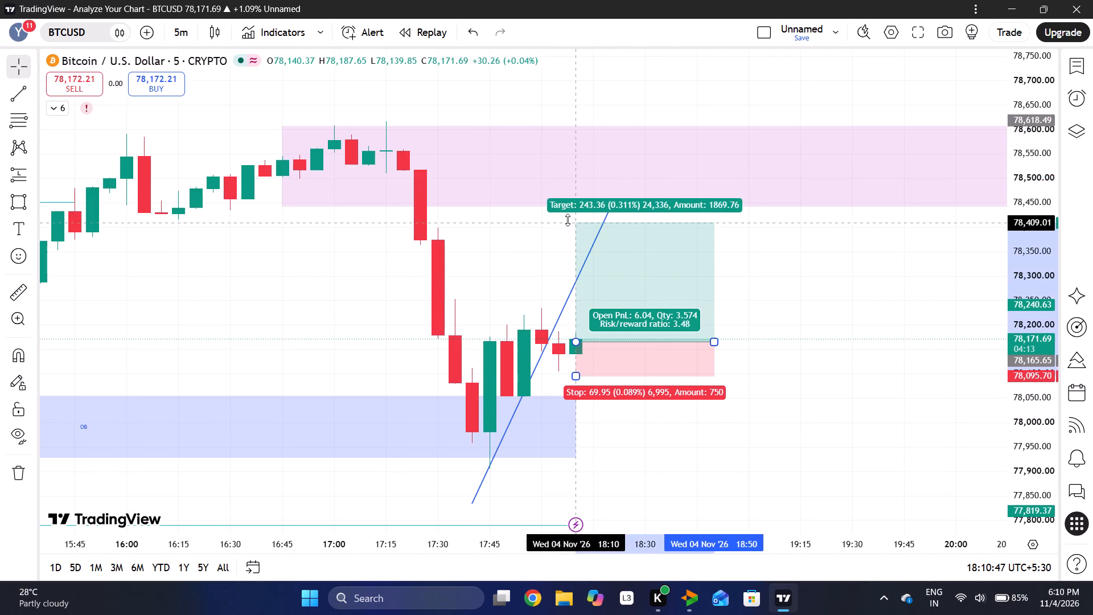
{"action": "left_click_drag", "start_coordinate": [568, 220], "coordinate": [580, 206]}
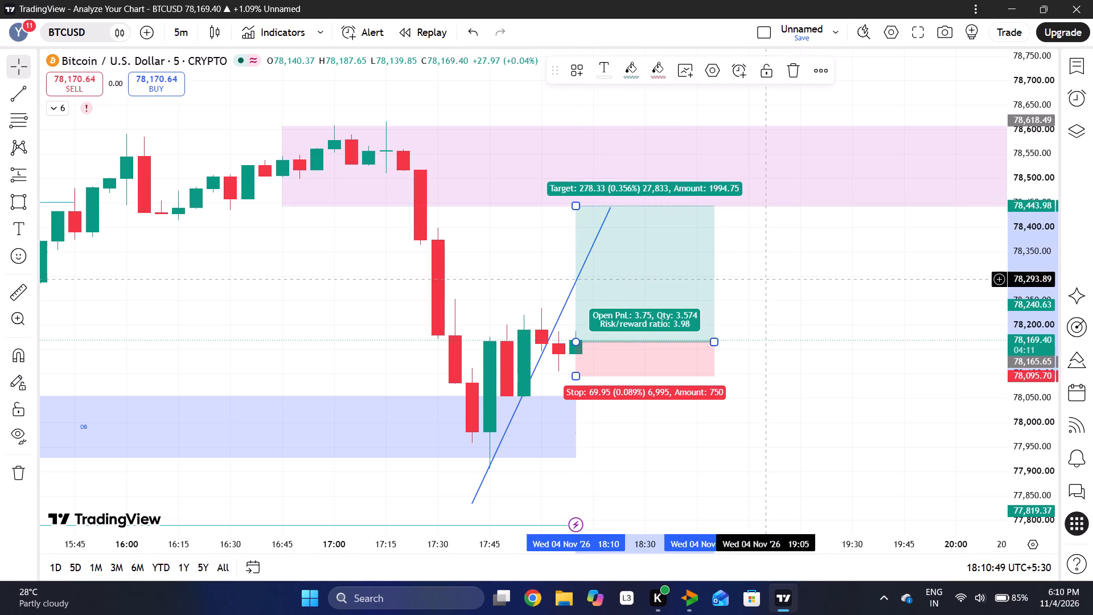
{"action": "left_click", "coordinate": [783, 296]}
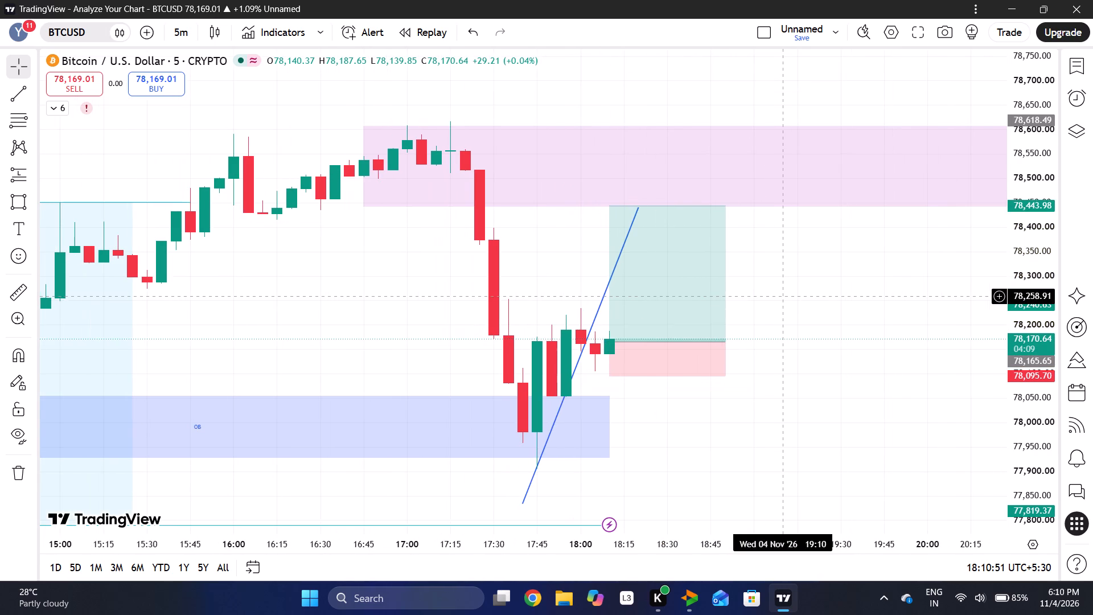
{"action": "left_click_drag", "start_coordinate": [783, 296], "coordinate": [718, 302]}
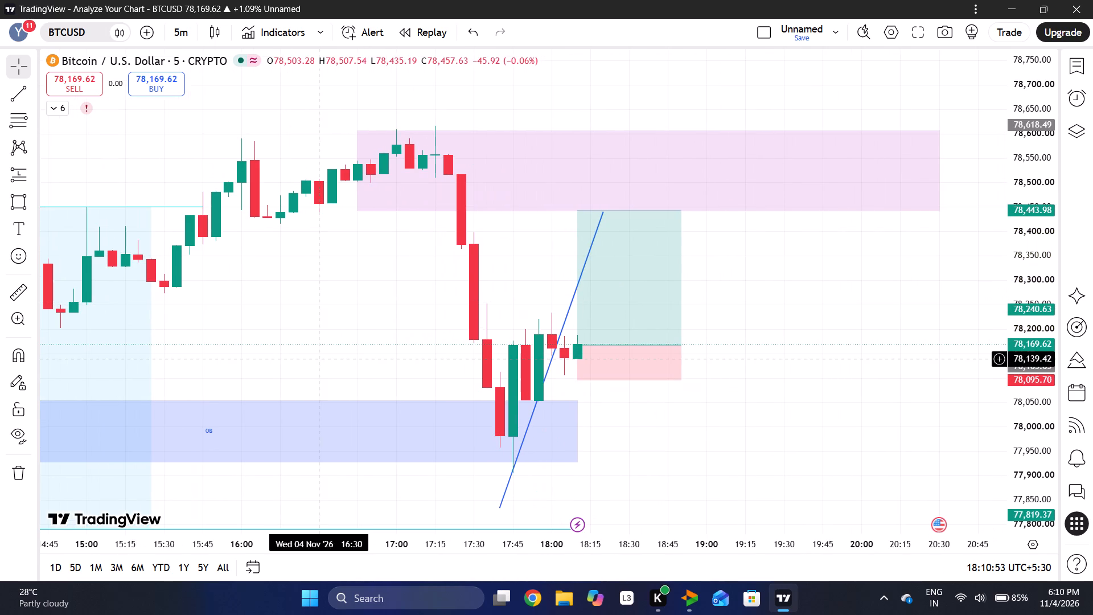
Place a short position starting at 4 Nov 19:00 with entry about 78,507, stop about 78,619 and target about 78,051.
{"action": "left_click", "coordinate": [32, 171]}
{"action": "left_click", "coordinate": [89, 227]}
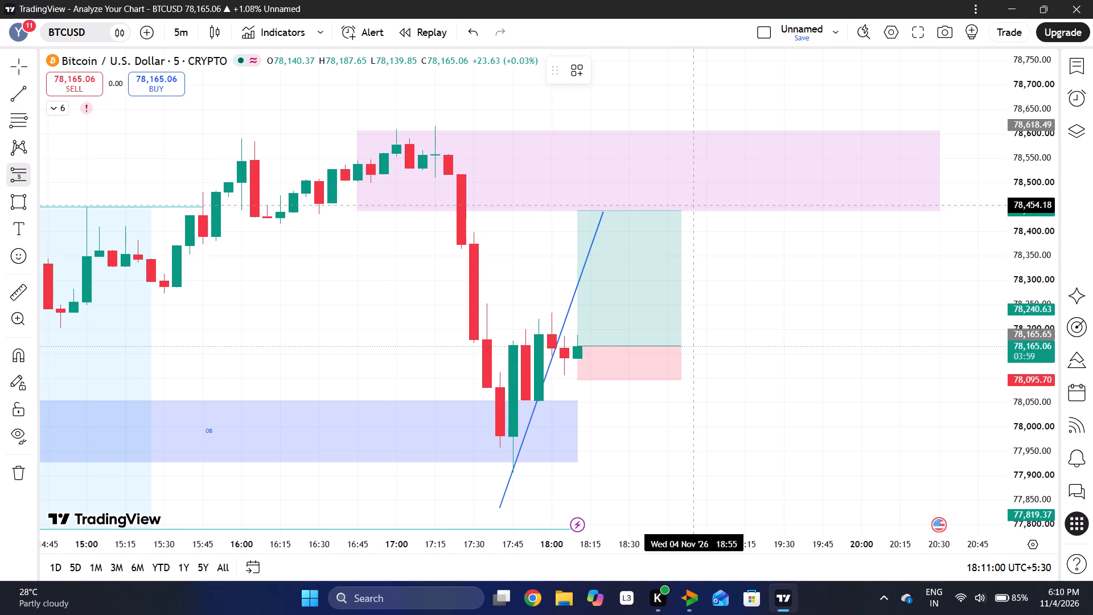
{"action": "left_click", "coordinate": [700, 179]}
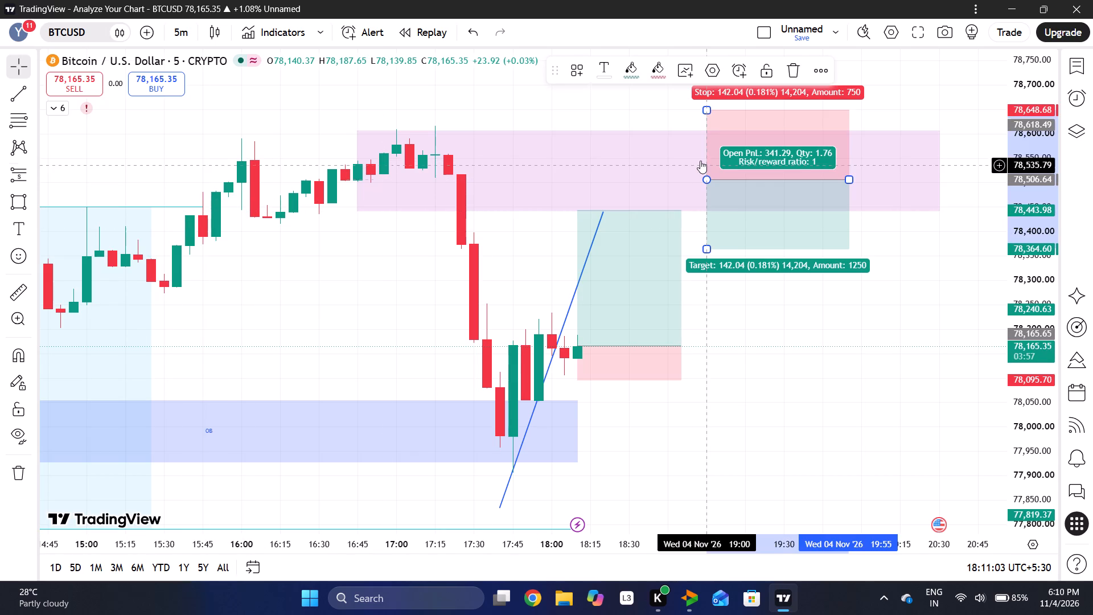
{"action": "left_click_drag", "start_coordinate": [704, 113], "coordinate": [682, 124]}
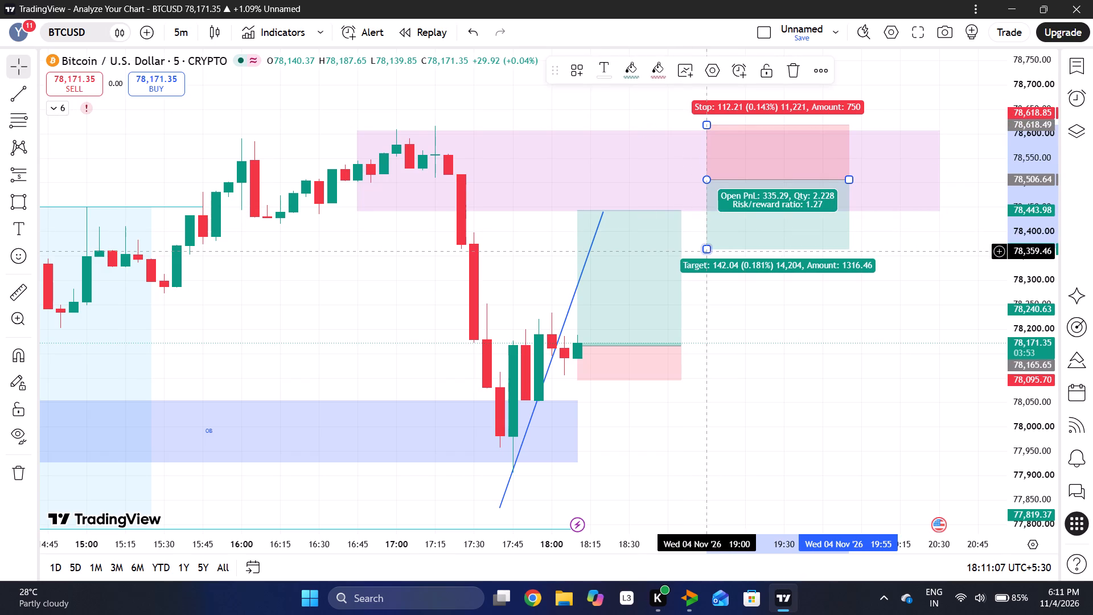
{"action": "left_click_drag", "start_coordinate": [709, 251], "coordinate": [680, 386]}
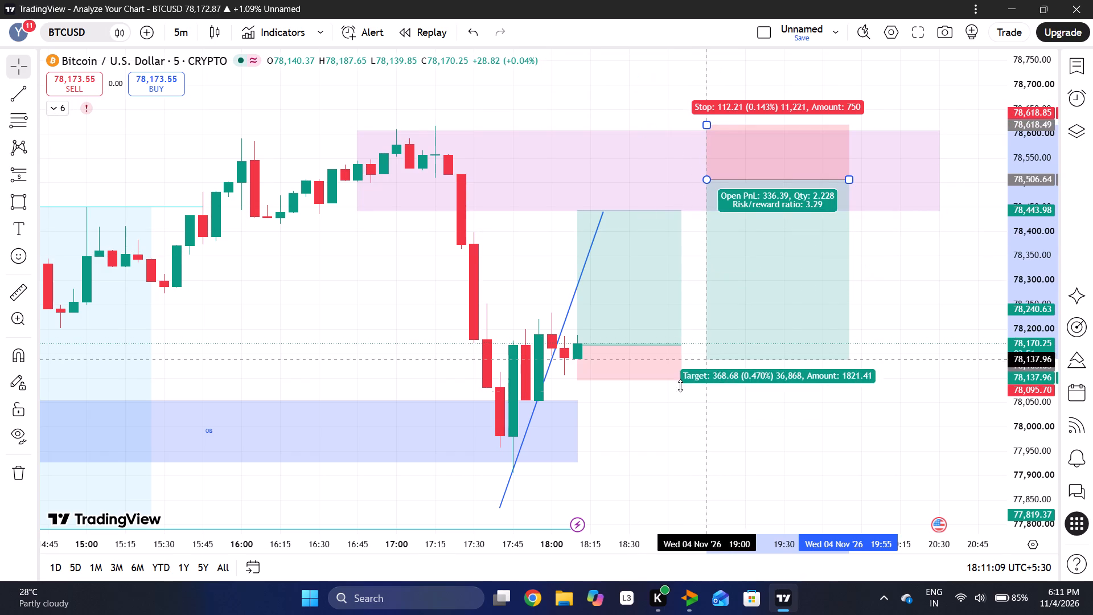
{"action": "left_click_drag", "start_coordinate": [680, 386], "coordinate": [671, 408]}
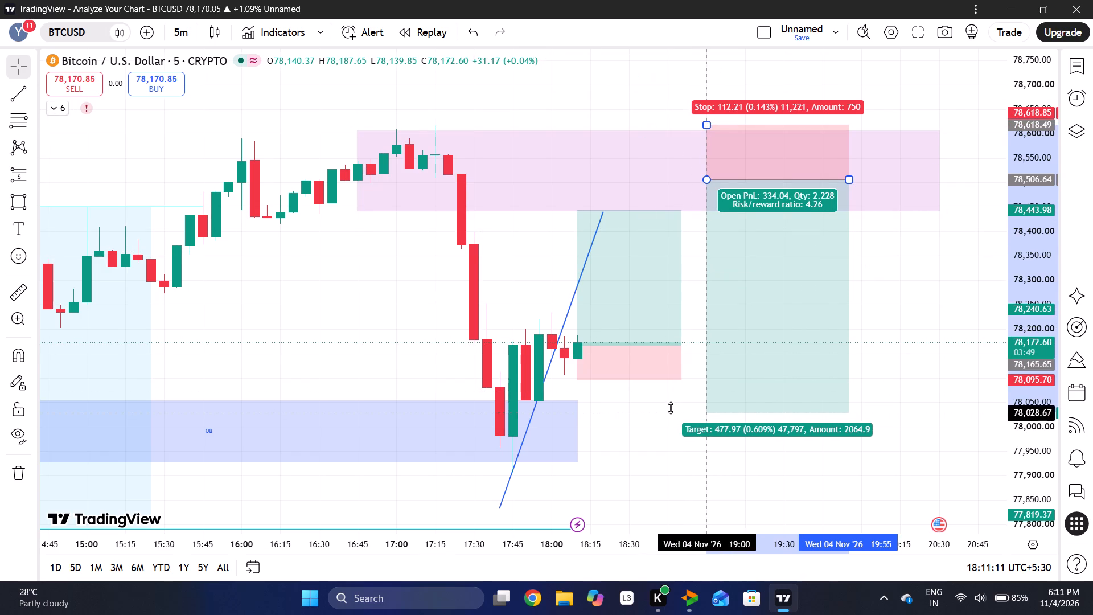
{"action": "left_click_drag", "start_coordinate": [671, 408], "coordinate": [671, 401]}
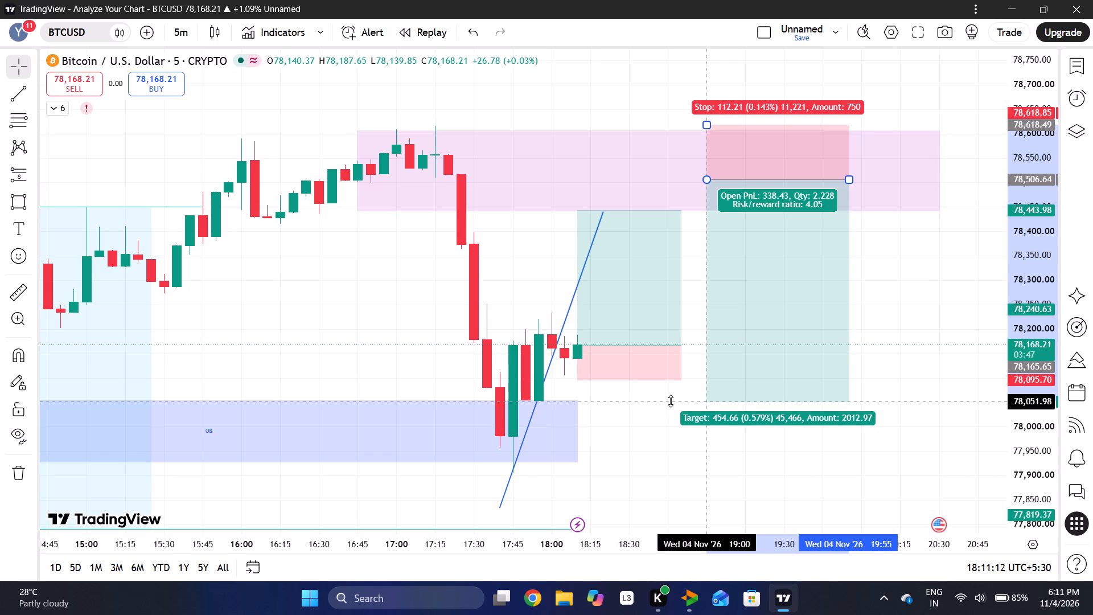
{"action": "left_click_drag", "start_coordinate": [671, 401], "coordinate": [668, 403]}
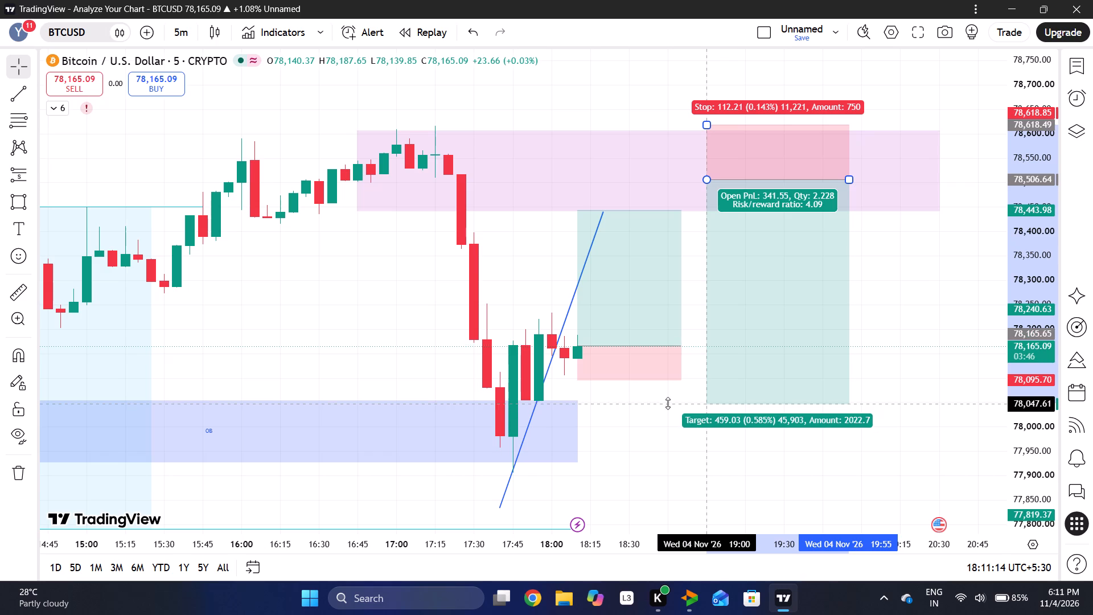
{"action": "left_click_drag", "start_coordinate": [668, 403], "coordinate": [668, 401]}
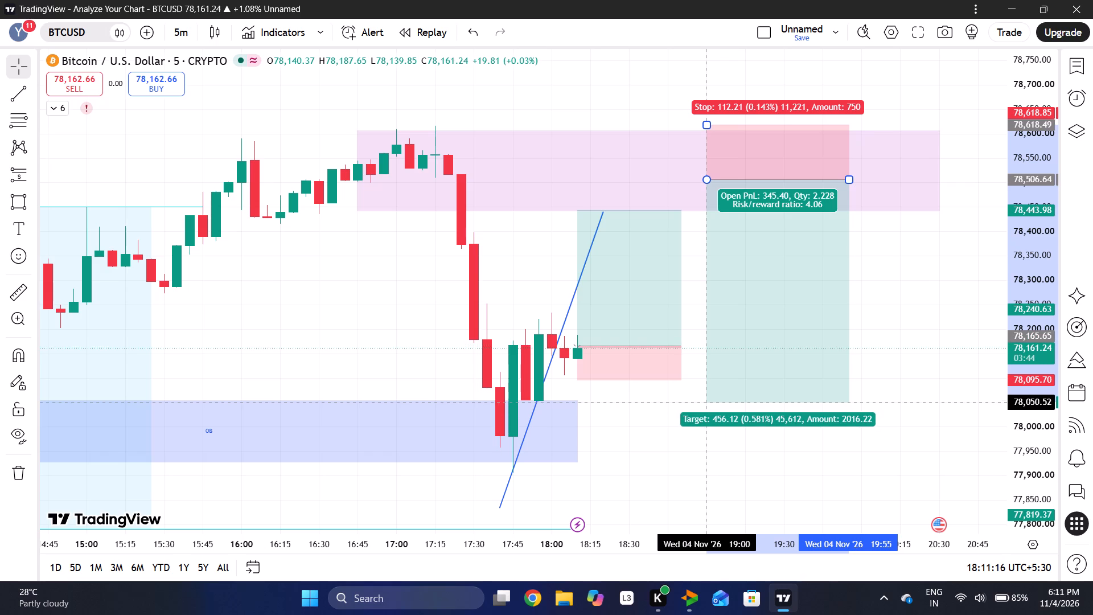
{"action": "left_click", "coordinate": [912, 288]}
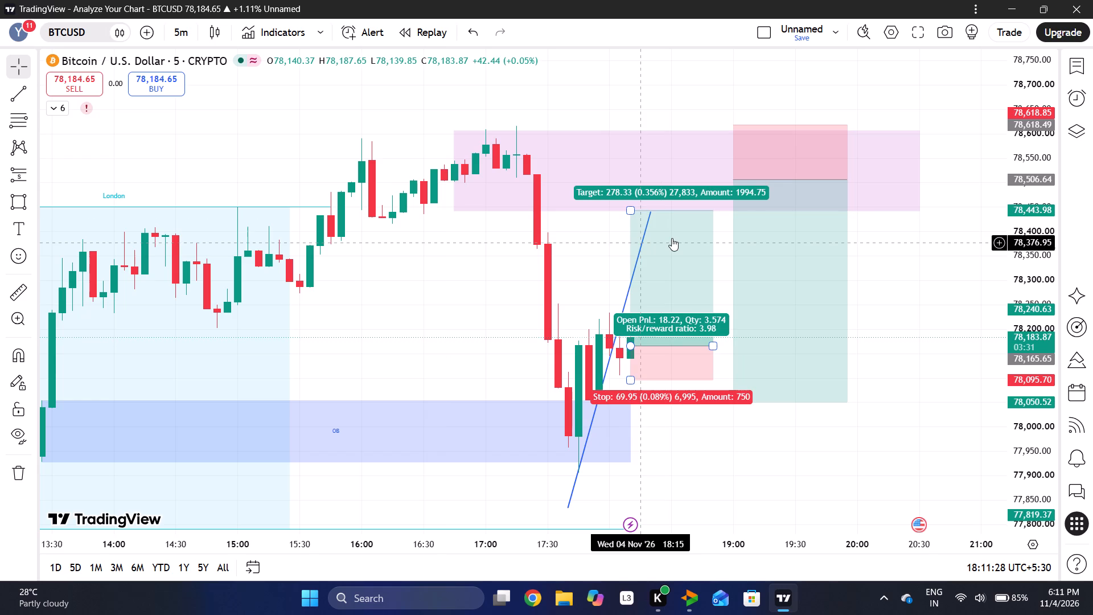
Extend the short position's target down to about 77,782 and its end time to 20:25.
{"action": "left_click", "coordinate": [653, 208]}
{"action": "left_click", "coordinate": [653, 208]}
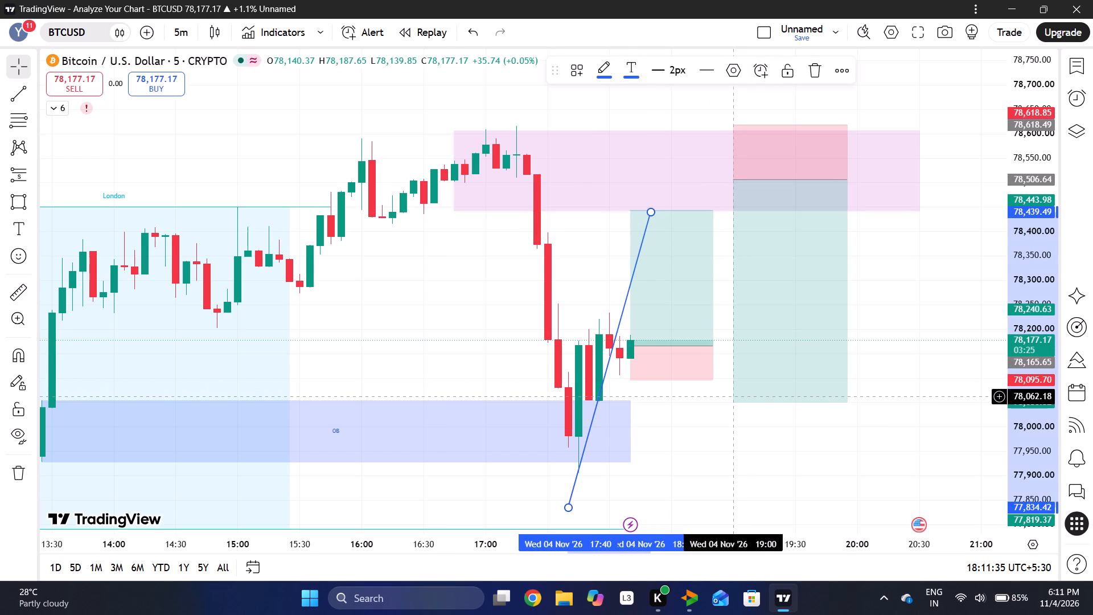
{"action": "left_click_drag", "start_coordinate": [734, 401], "coordinate": [729, 559]}
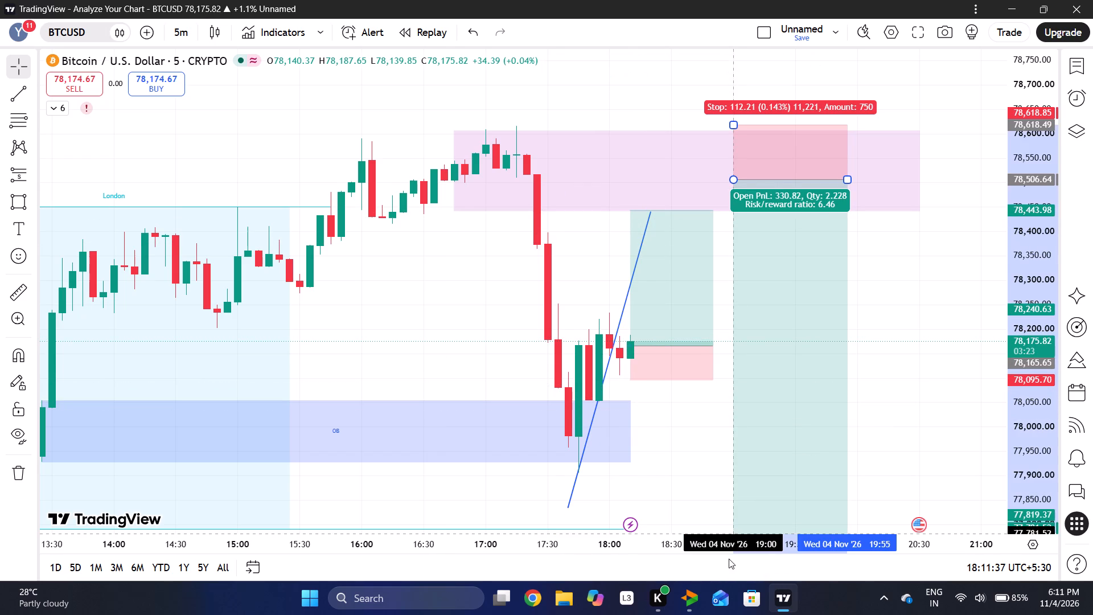
{"action": "left_click_drag", "start_coordinate": [729, 559], "coordinate": [724, 585]}
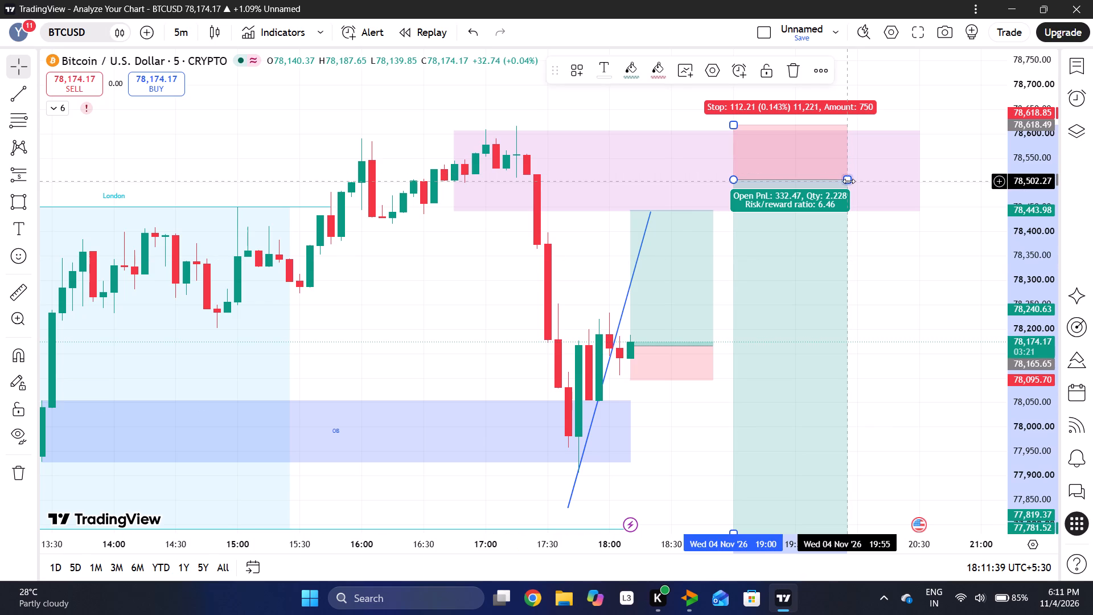
{"action": "left_click_drag", "start_coordinate": [849, 181], "coordinate": [913, 185]}
Move the short position to start at 18:55 with entry about 78,469, and raise its stop to about 78,628.
{"action": "left_click_drag", "start_coordinate": [842, 184], "coordinate": [840, 189]}
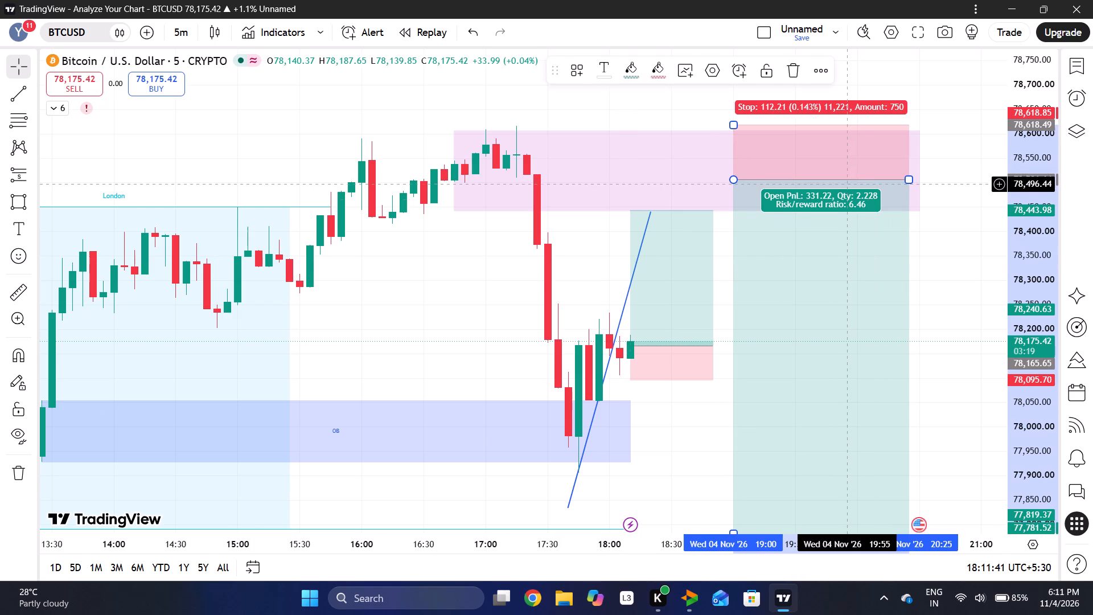
{"action": "left_click_drag", "start_coordinate": [840, 189], "coordinate": [837, 203]}
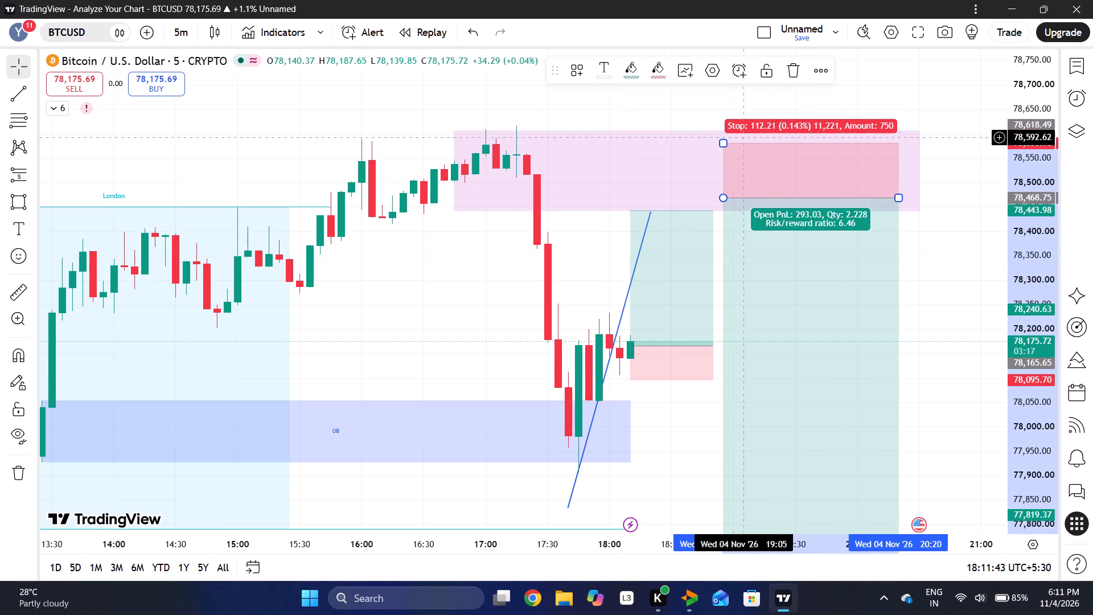
{"action": "left_click_drag", "start_coordinate": [724, 144], "coordinate": [722, 130]}
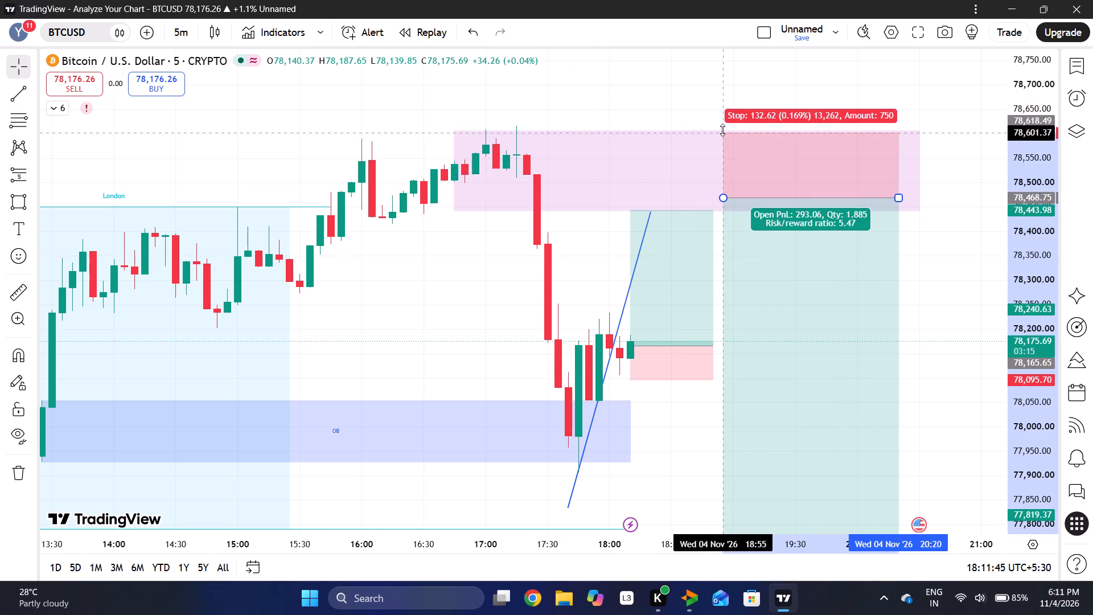
{"action": "left_click_drag", "start_coordinate": [722, 130], "coordinate": [724, 120]}
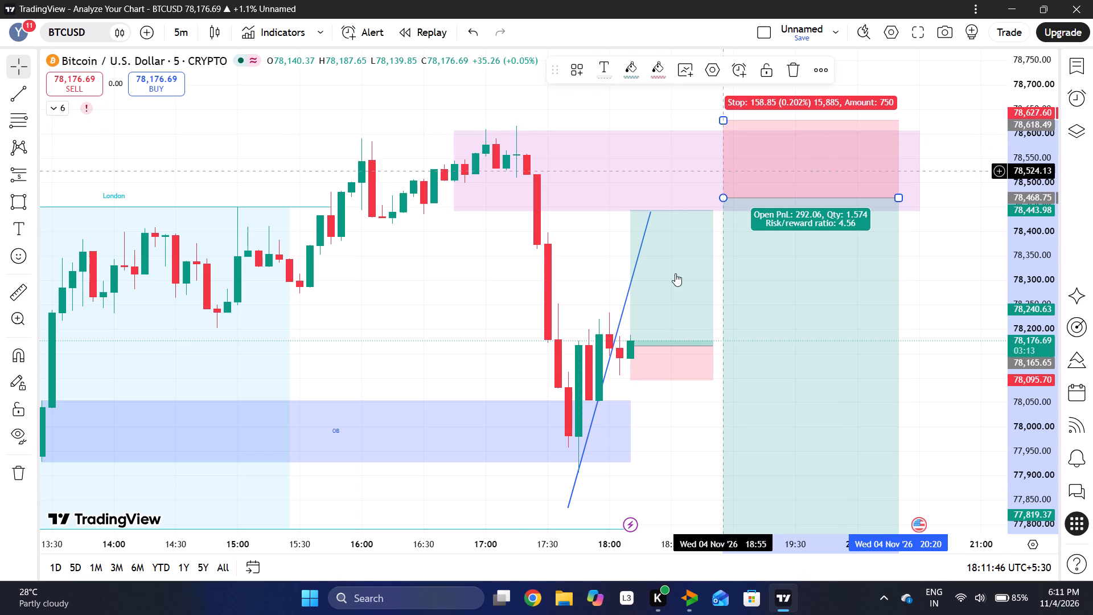
{"action": "left_click", "coordinate": [588, 284]}
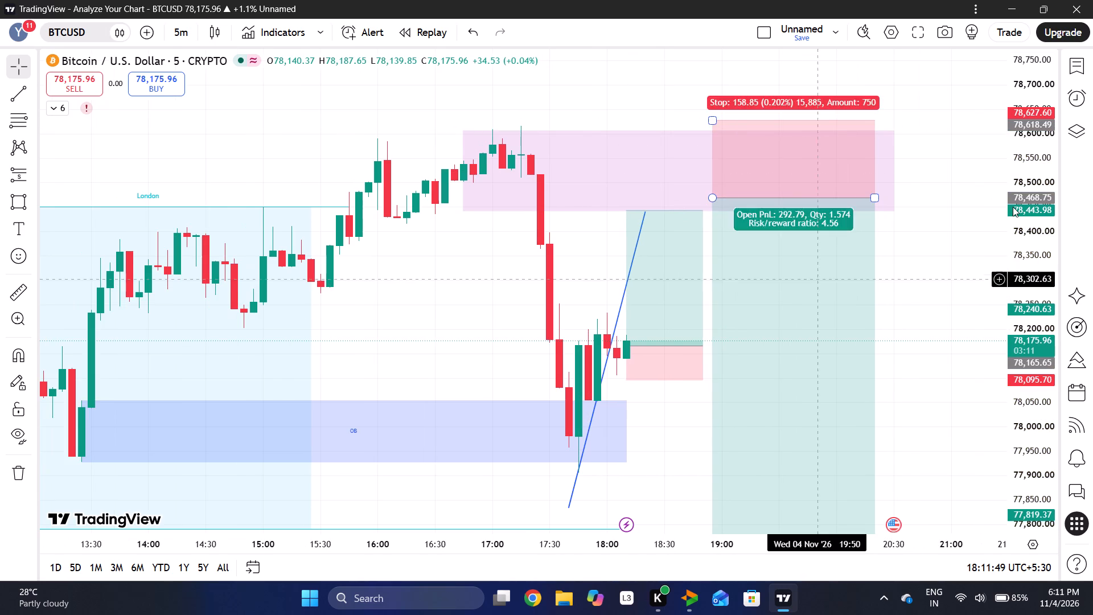
Shorten the rising trend line to run from the 17:45 candle's low to about 78,208 at 18:05.
{"action": "left_click_drag", "start_coordinate": [1045, 202], "coordinate": [1041, 310]}
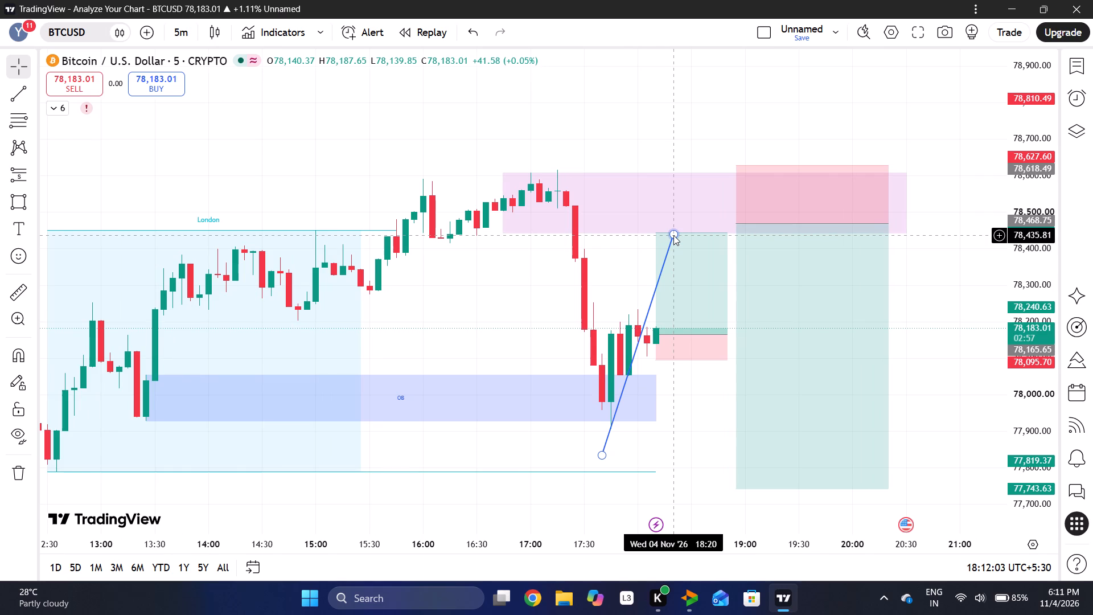
{"action": "left_click_drag", "start_coordinate": [673, 235], "coordinate": [645, 322]}
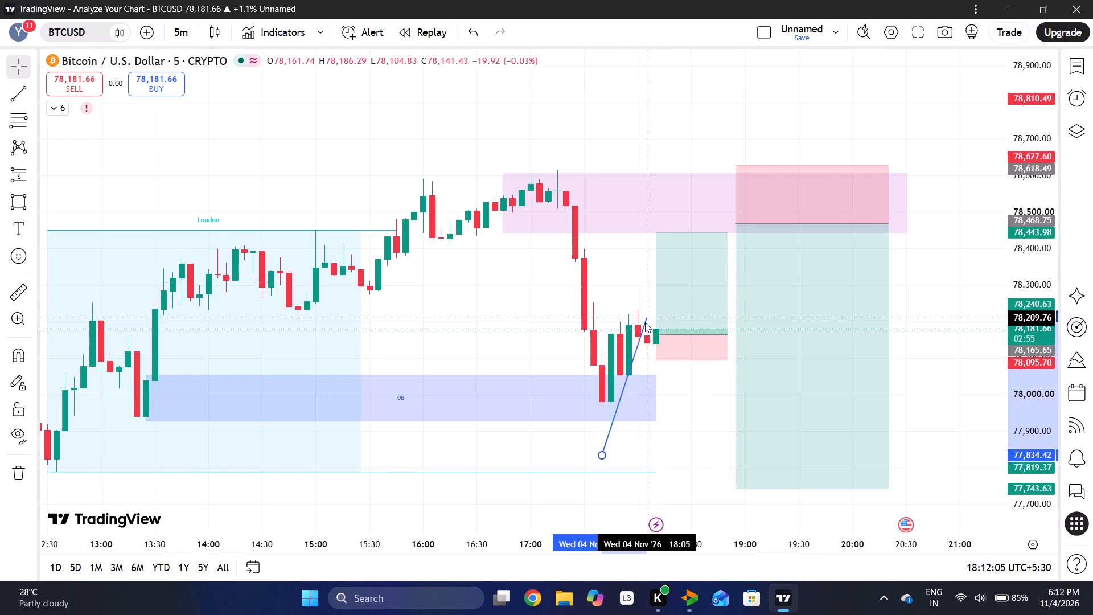
{"action": "left_click_drag", "start_coordinate": [645, 322], "coordinate": [639, 335]}
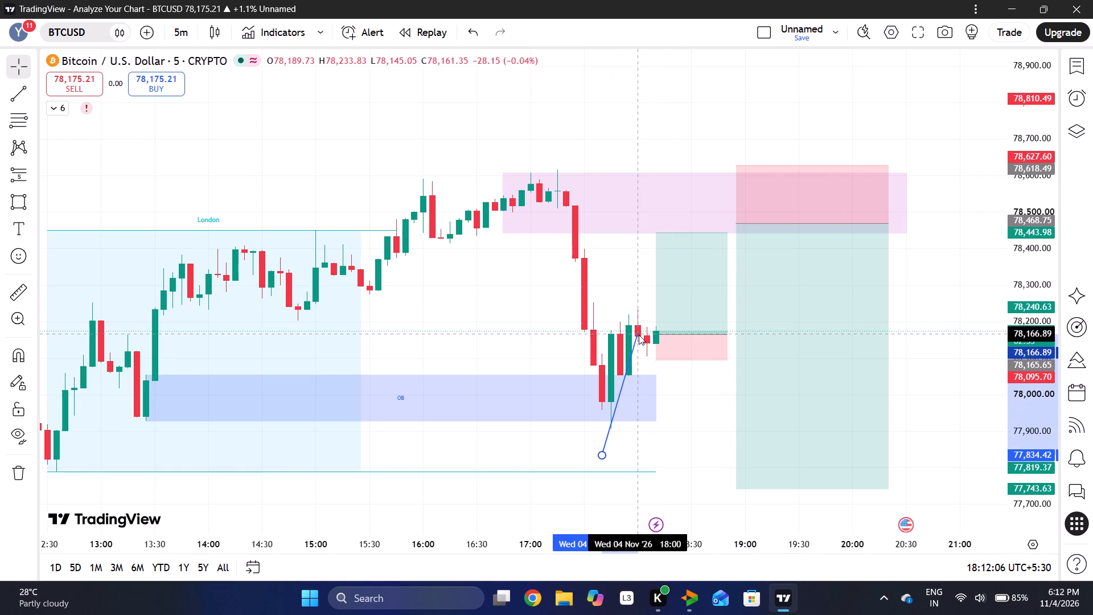
{"action": "left_click_drag", "start_coordinate": [639, 335], "coordinate": [644, 325]}
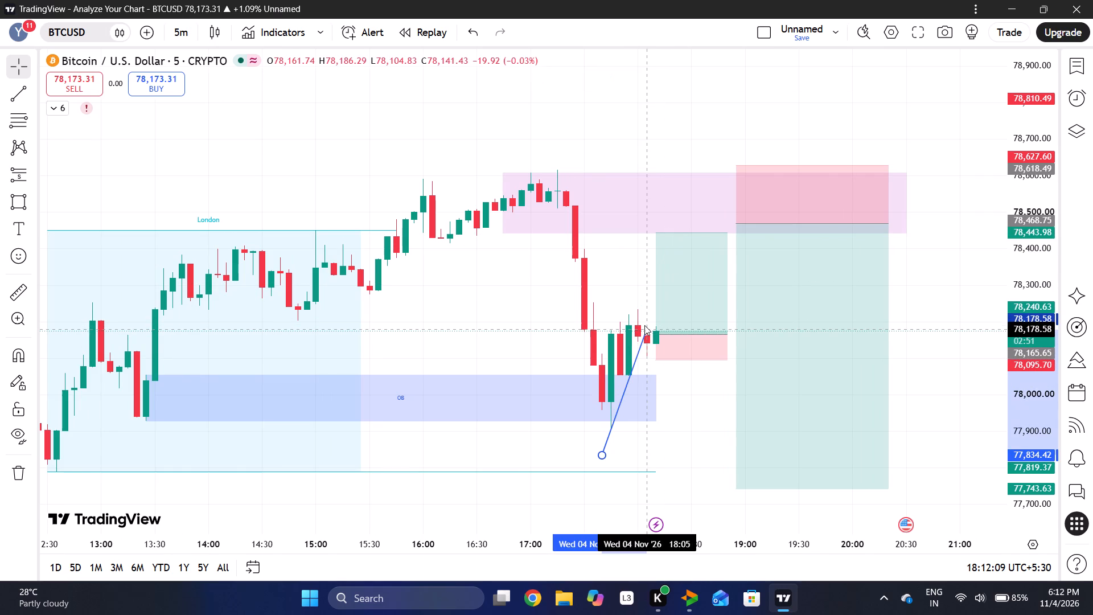
{"action": "left_click_drag", "start_coordinate": [644, 325], "coordinate": [644, 318]}
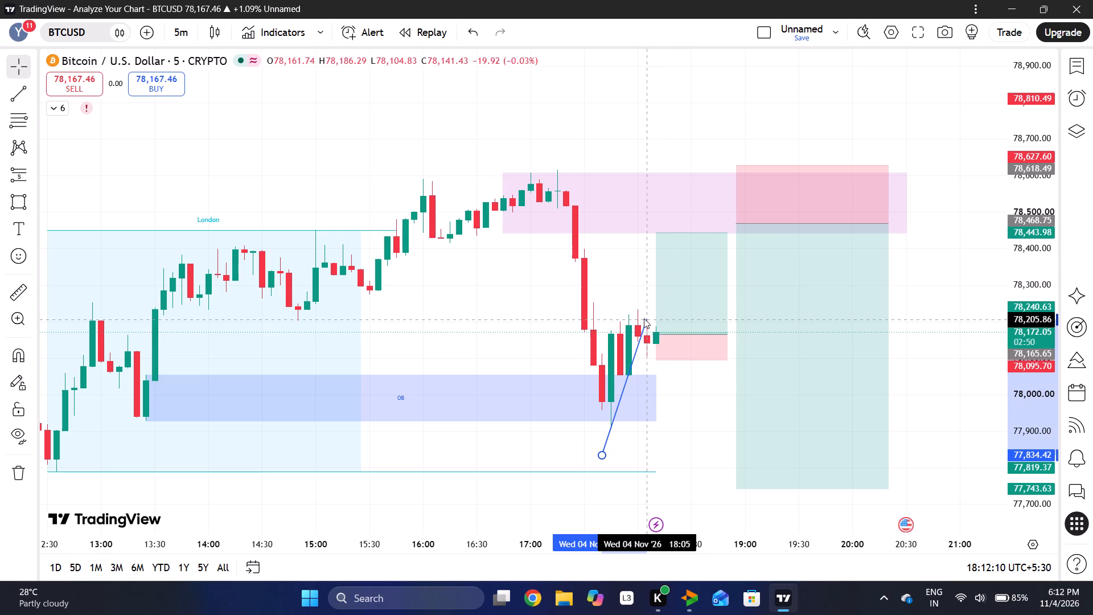
{"action": "left_click_drag", "start_coordinate": [601, 454], "coordinate": [602, 450]}
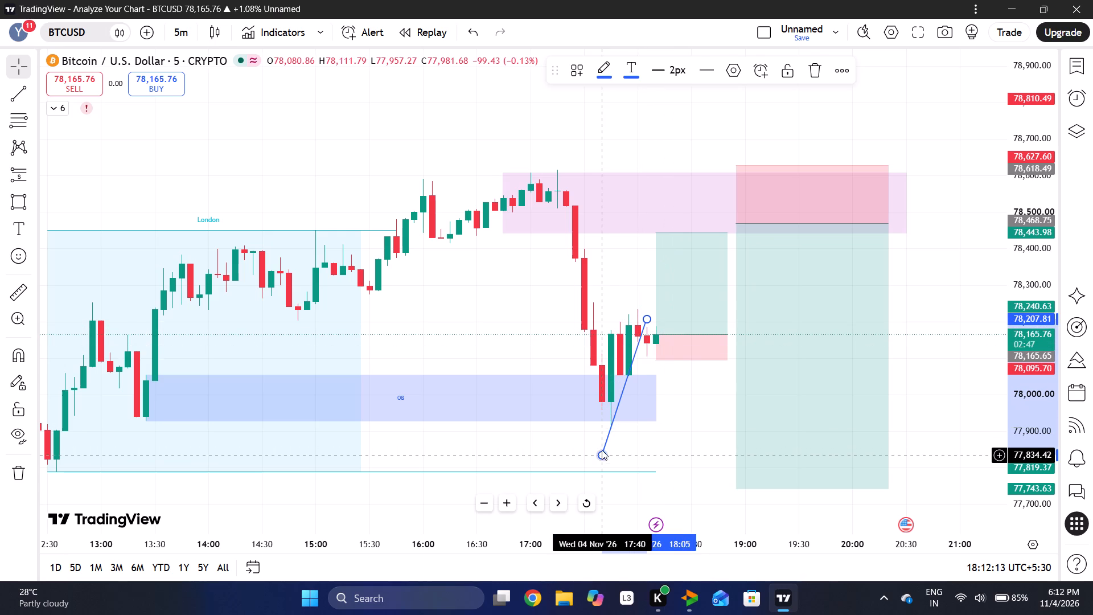
{"action": "left_click_drag", "start_coordinate": [602, 450], "coordinate": [612, 429]}
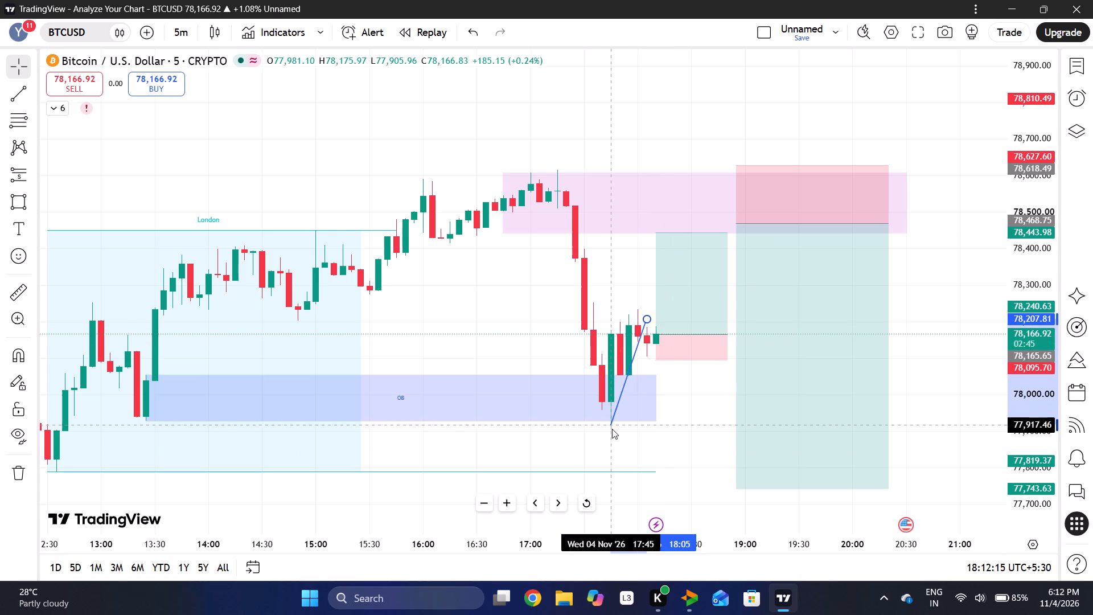
{"action": "left_click_drag", "start_coordinate": [612, 429], "coordinate": [611, 429]}
{"action": "left_click", "coordinate": [677, 400]}
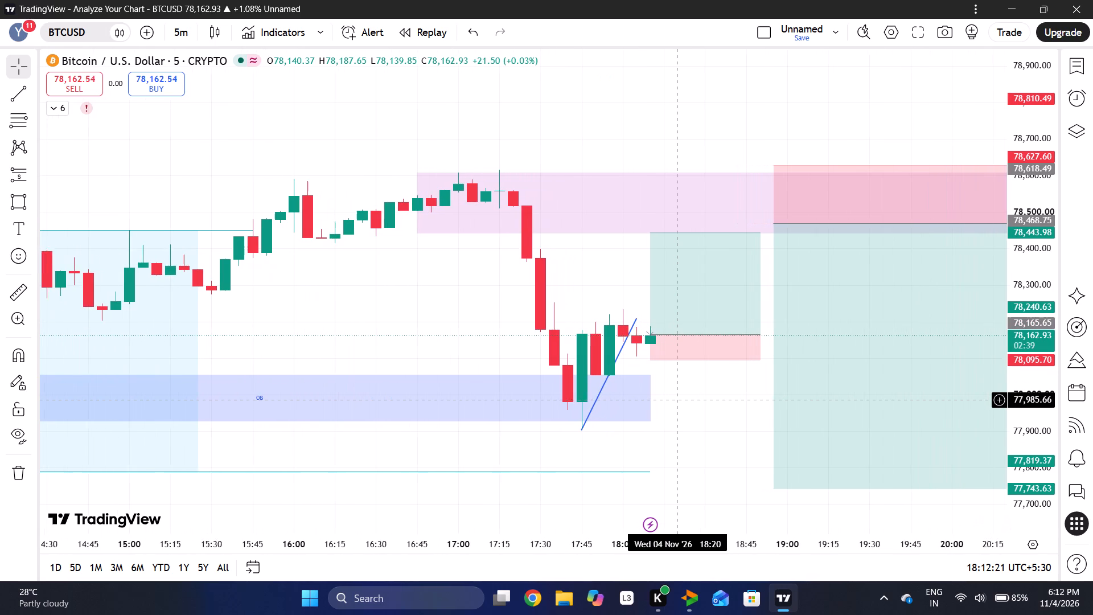
{"action": "left_click", "coordinate": [677, 400]}
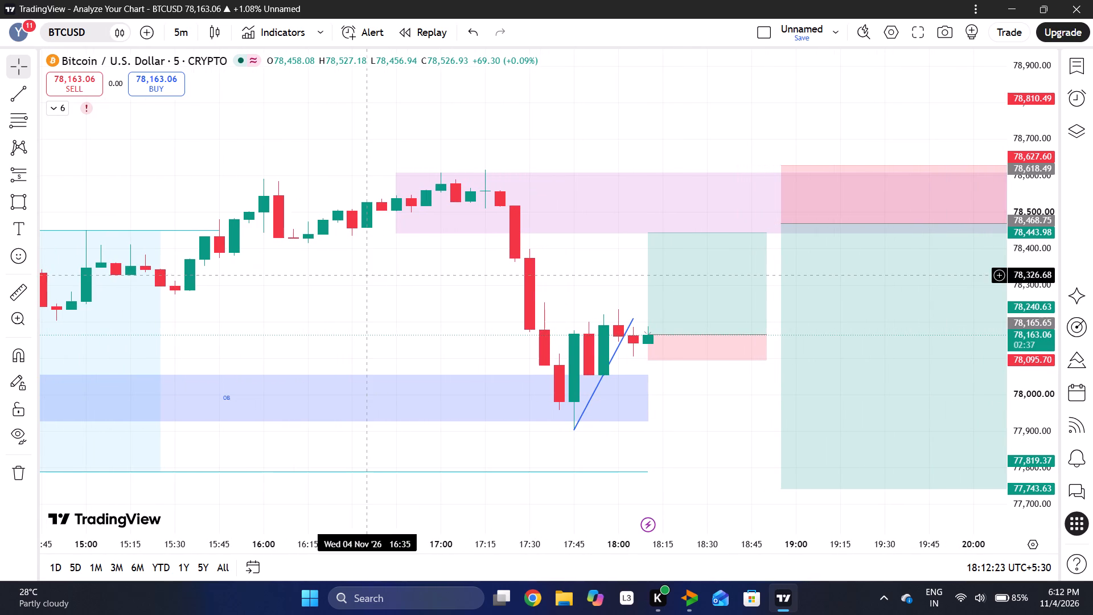
Switch BTCUSD to the 15-minute interval and examine both positions against the London range and the upper zone.
{"action": "left_click", "coordinate": [176, 32]}
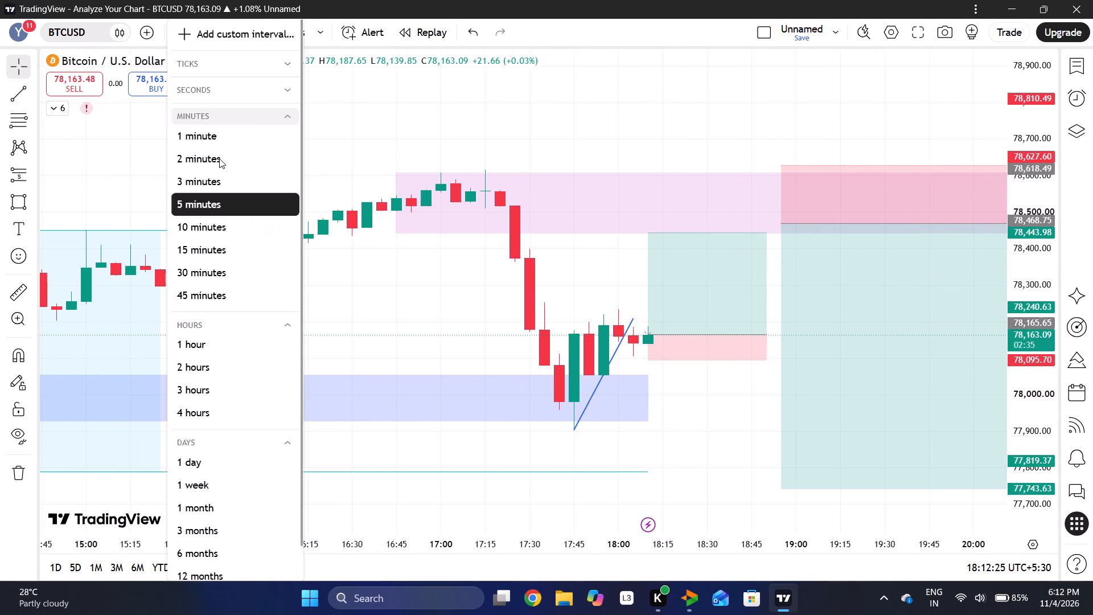
{"action": "left_click", "coordinate": [203, 248]}
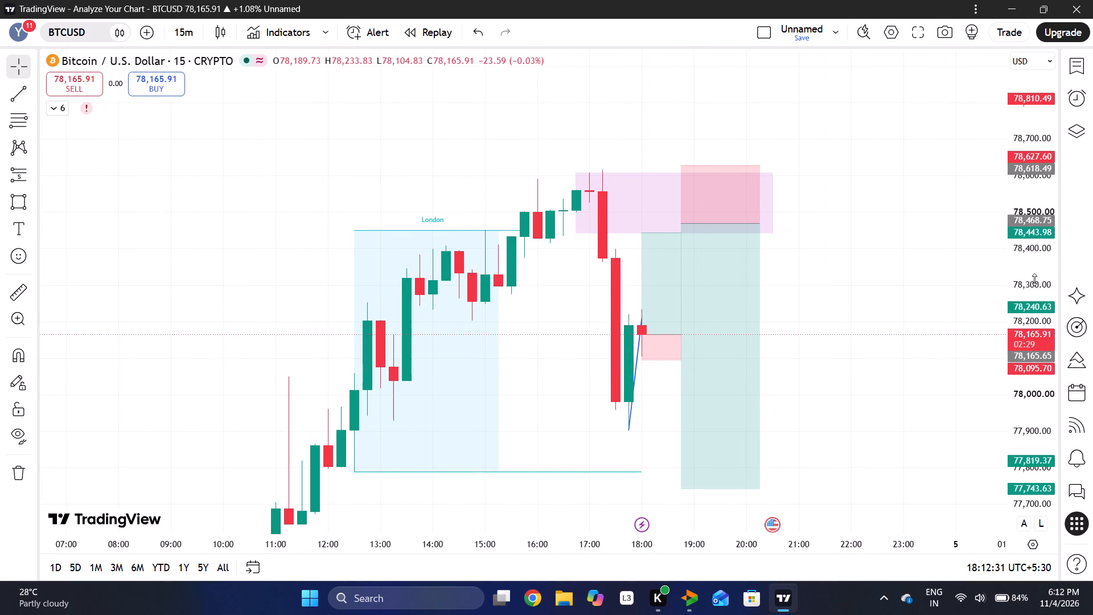
{"action": "left_click_drag", "start_coordinate": [1034, 280], "coordinate": [1032, 423]}
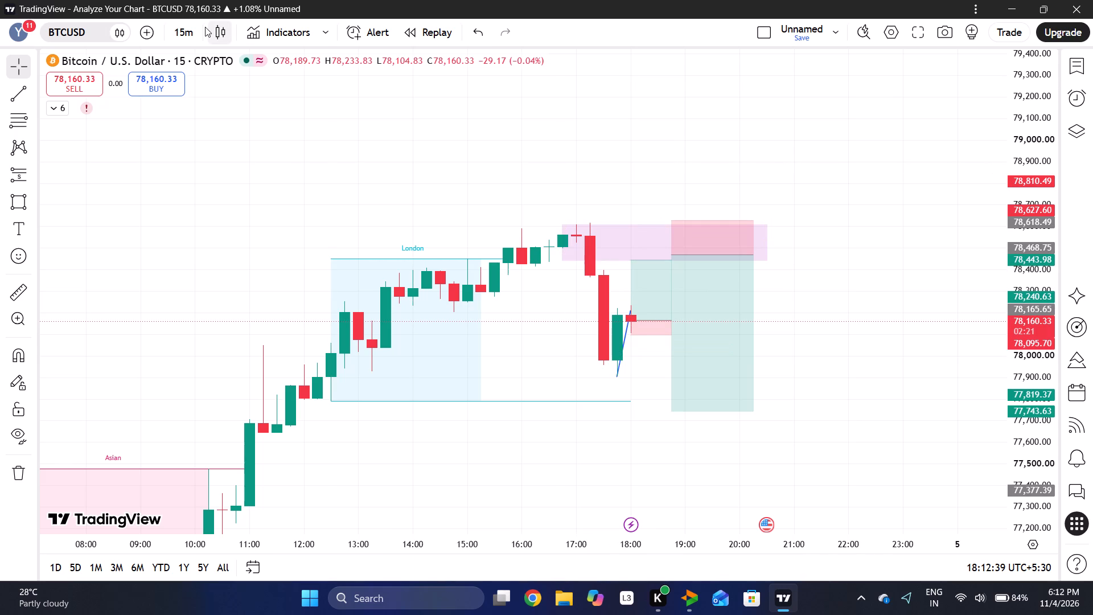
Switch BTCUSD to the 30-minute interval to view both planned positions.
{"action": "left_click", "coordinate": [182, 32]}
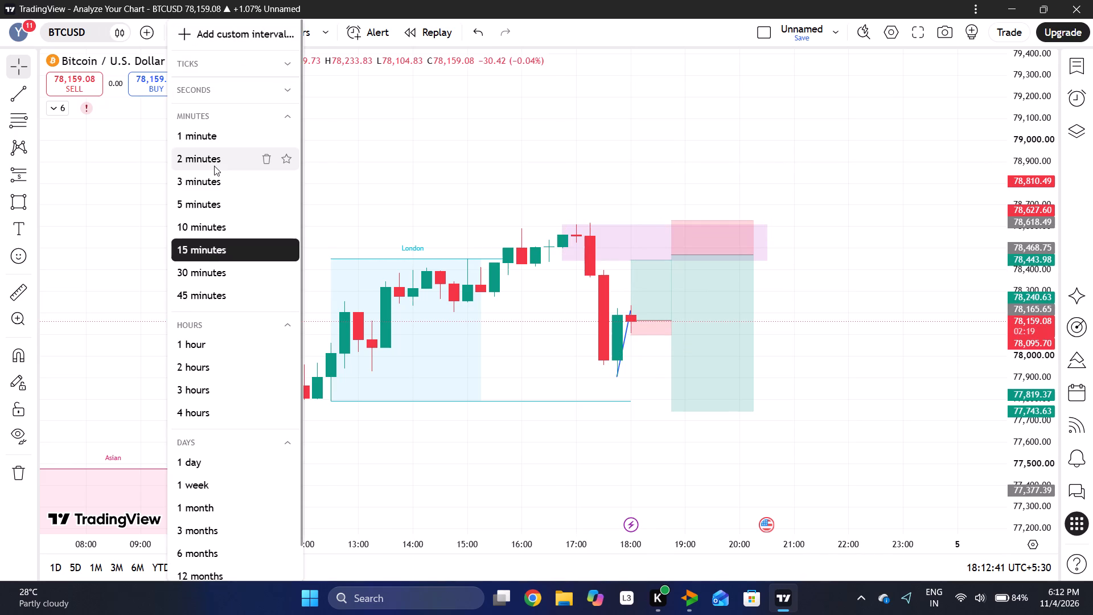
{"action": "left_click", "coordinate": [206, 268]}
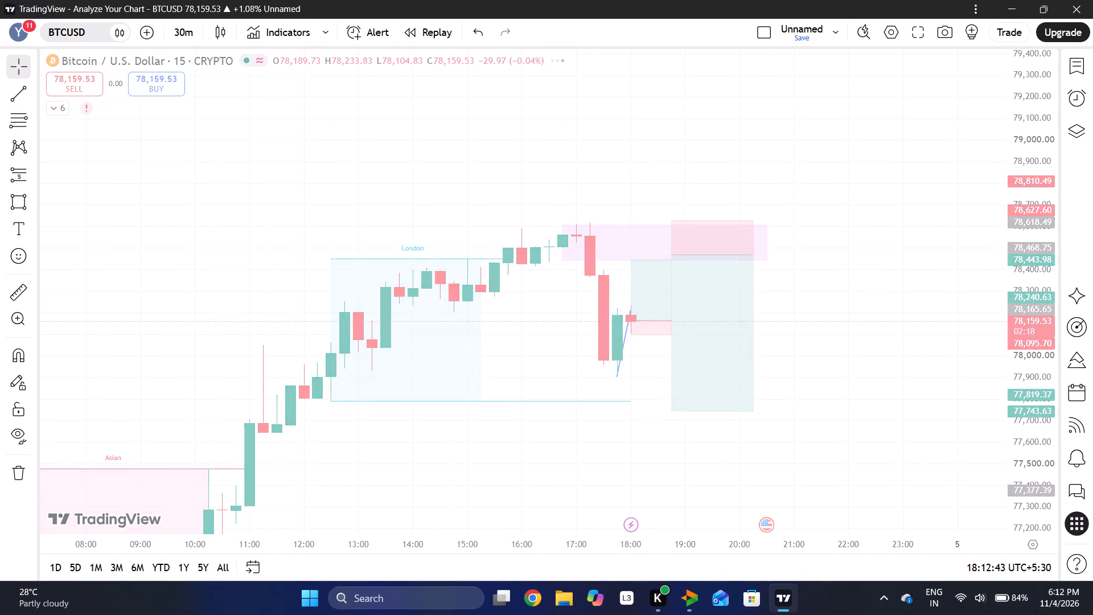
Switch BTCUSD to the 5-minute interval and frame both planned positions with the London range and the upper zone.
{"action": "left_click", "coordinate": [181, 38]}
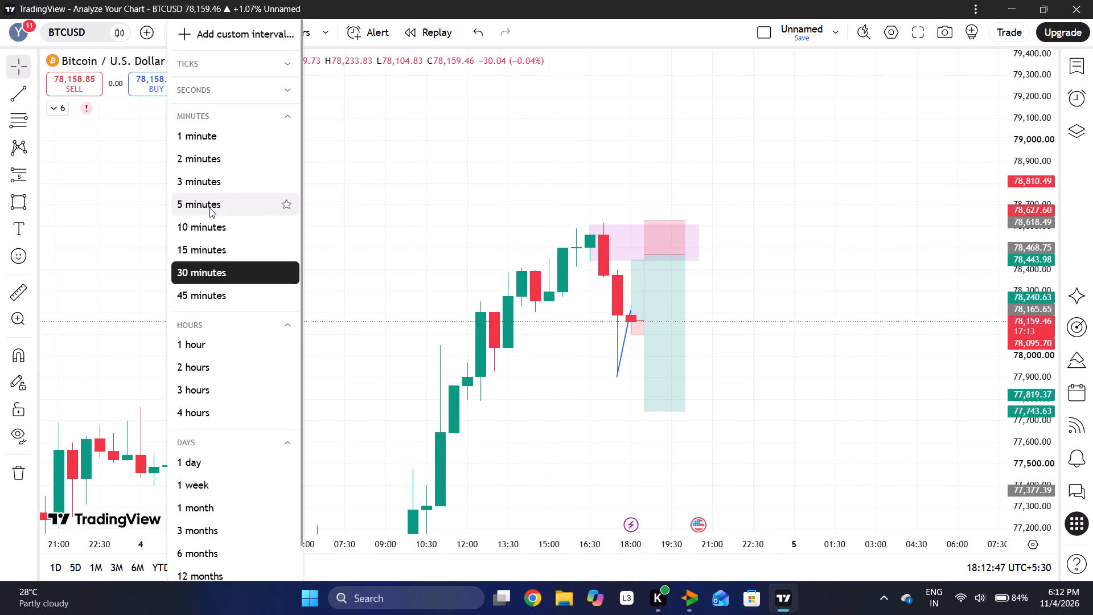
{"action": "left_click", "coordinate": [209, 208]}
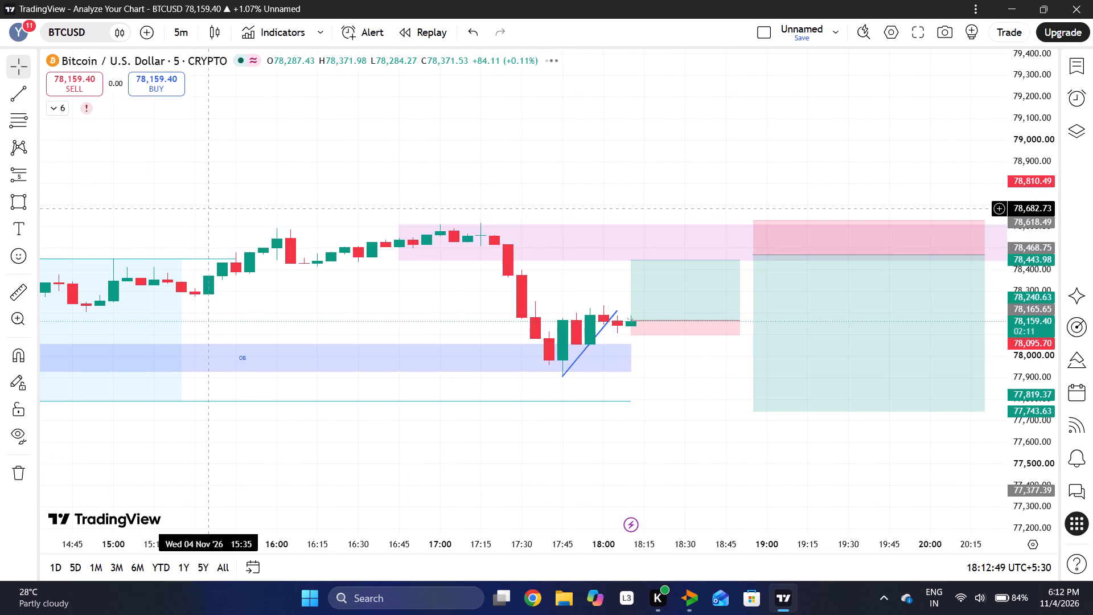
{"action": "left_click_drag", "start_coordinate": [1053, 389], "coordinate": [1055, 375]}
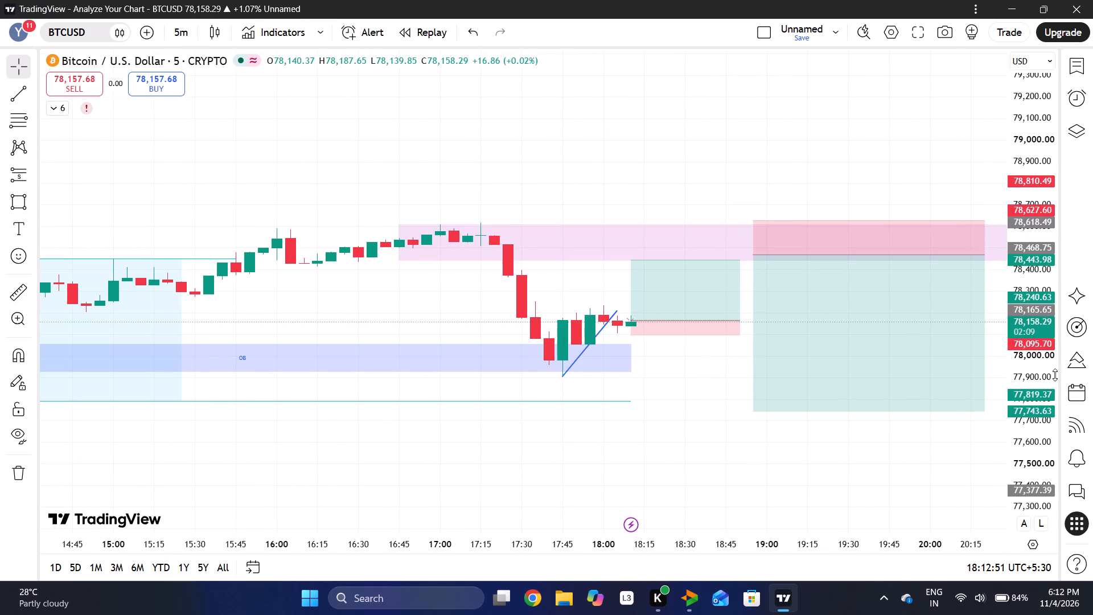
{"action": "left_click_drag", "start_coordinate": [1055, 375], "coordinate": [1054, 92]}
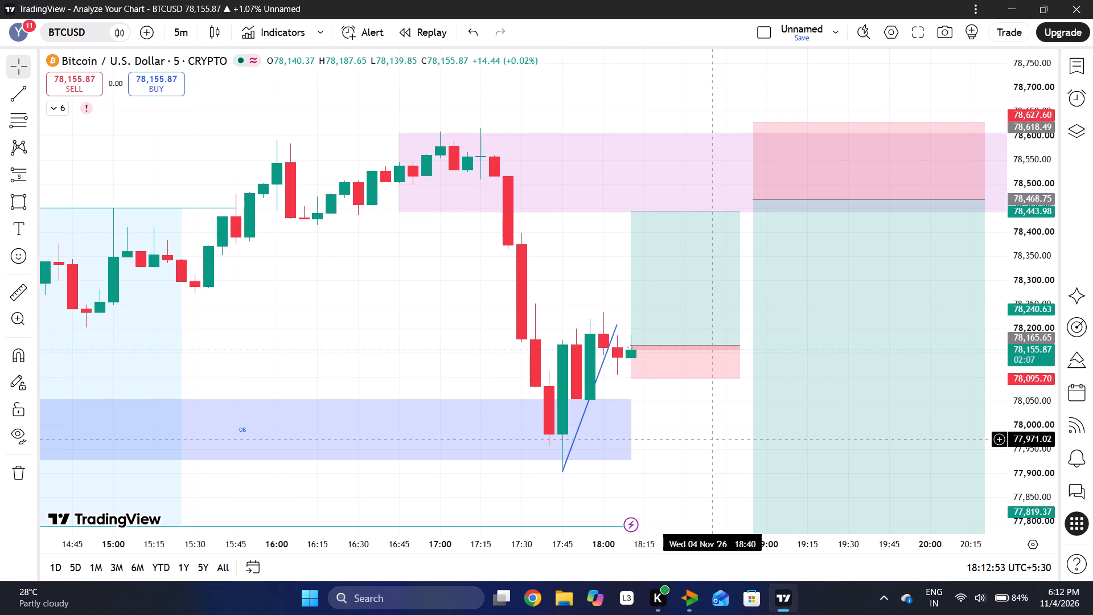
{"action": "left_click_drag", "start_coordinate": [713, 438], "coordinate": [625, 354]}
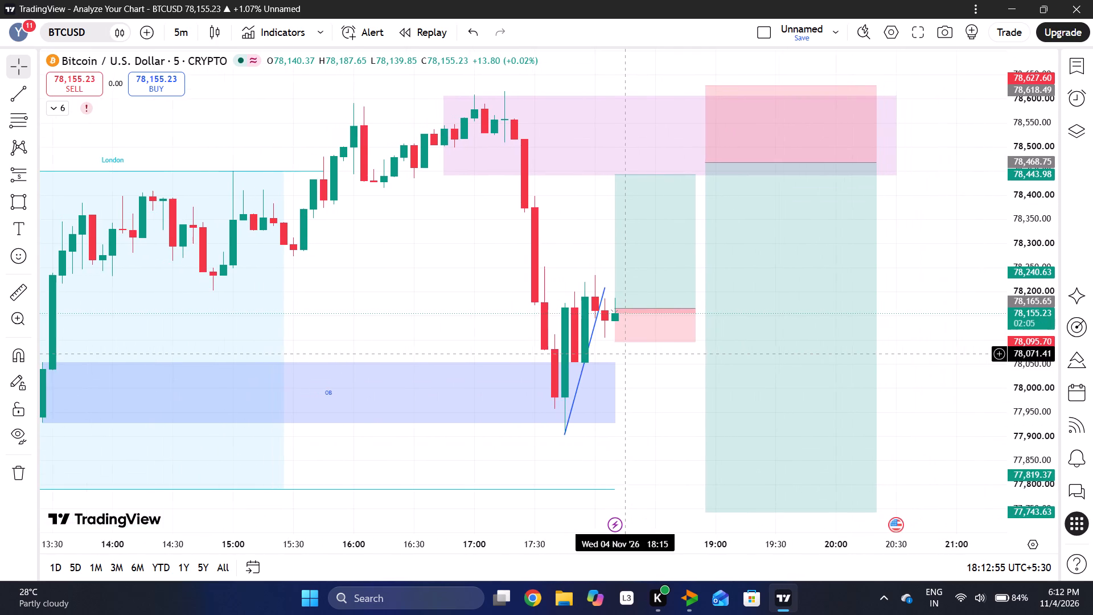
{"action": "left_click_drag", "start_coordinate": [1013, 193], "coordinate": [1033, 240]}
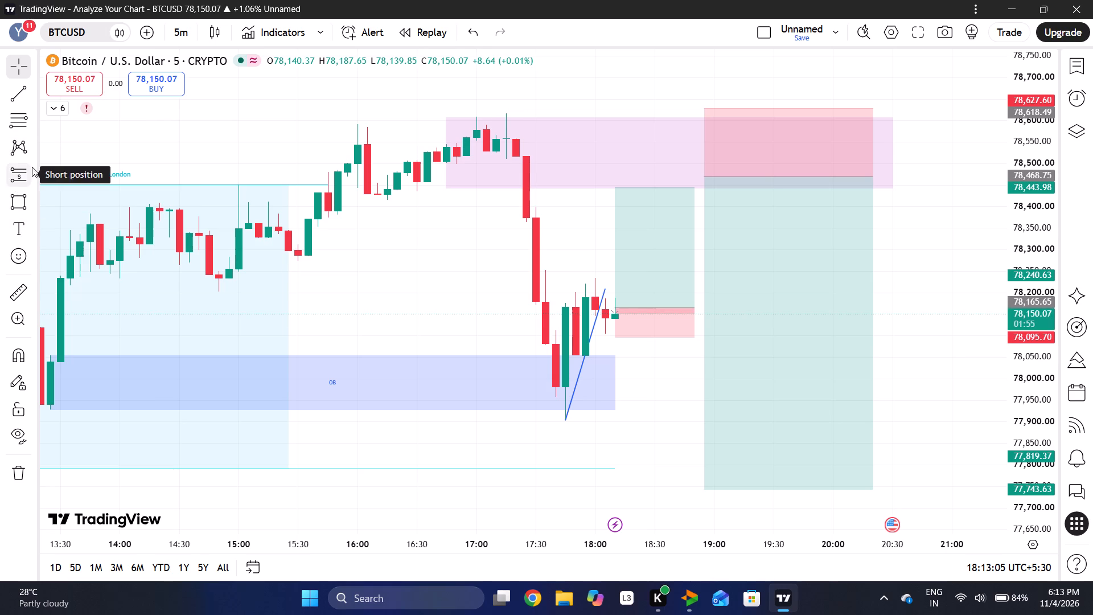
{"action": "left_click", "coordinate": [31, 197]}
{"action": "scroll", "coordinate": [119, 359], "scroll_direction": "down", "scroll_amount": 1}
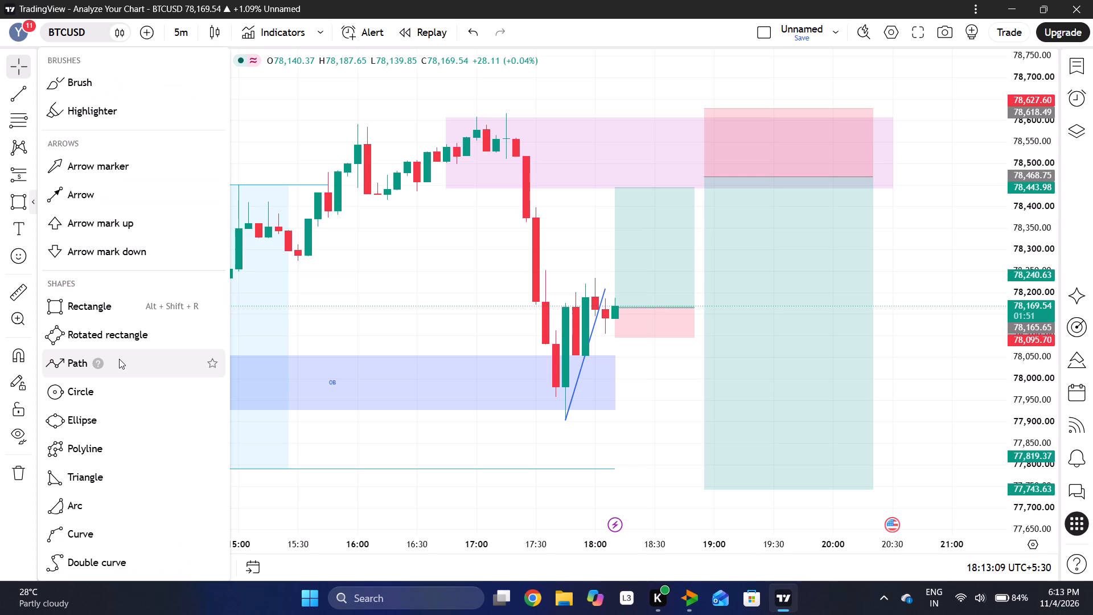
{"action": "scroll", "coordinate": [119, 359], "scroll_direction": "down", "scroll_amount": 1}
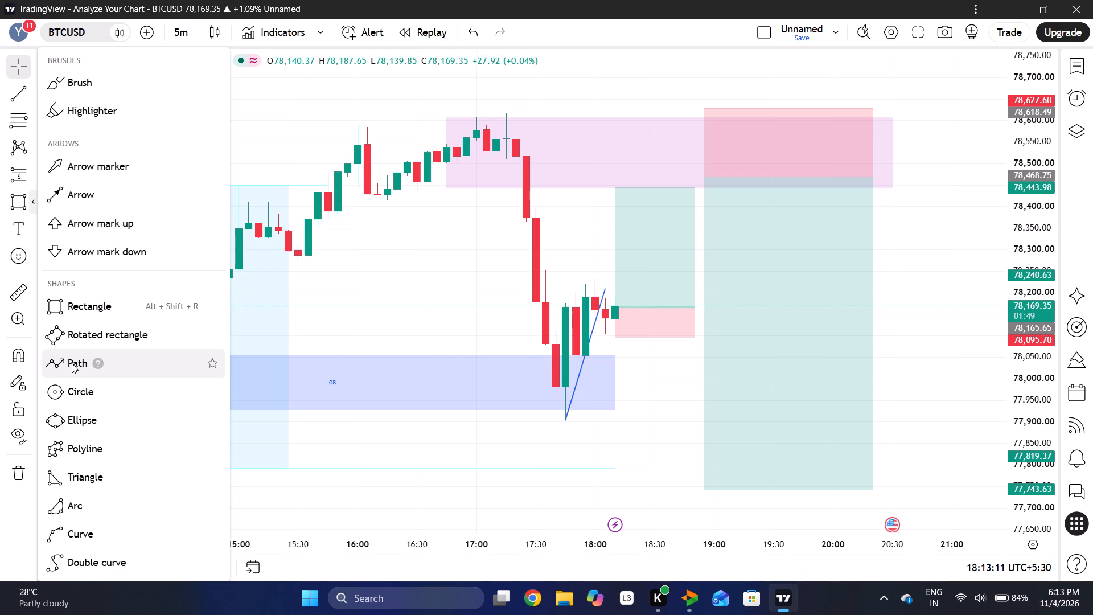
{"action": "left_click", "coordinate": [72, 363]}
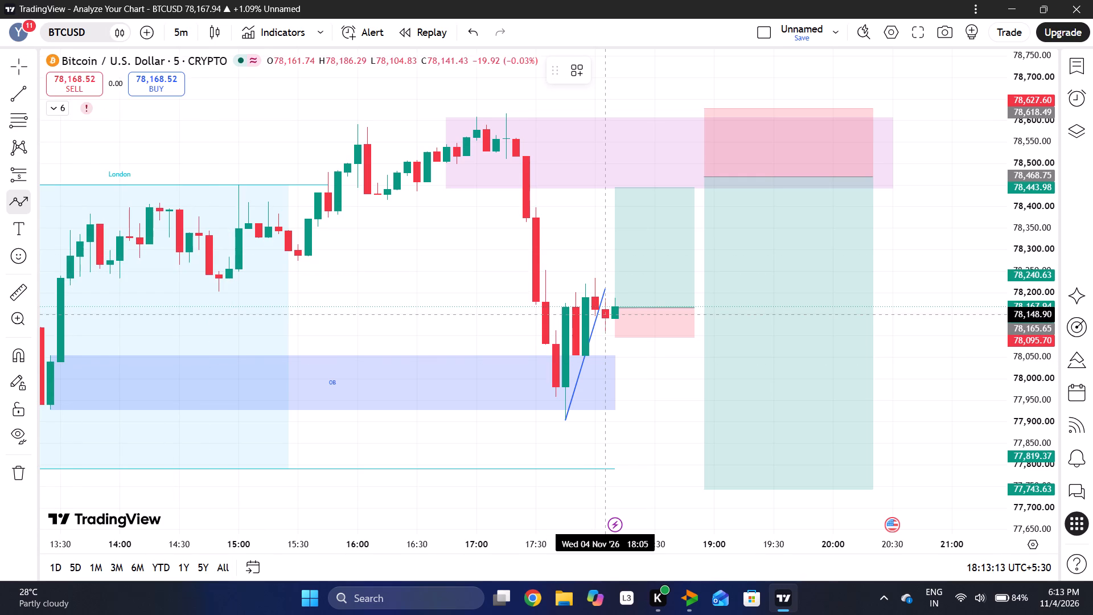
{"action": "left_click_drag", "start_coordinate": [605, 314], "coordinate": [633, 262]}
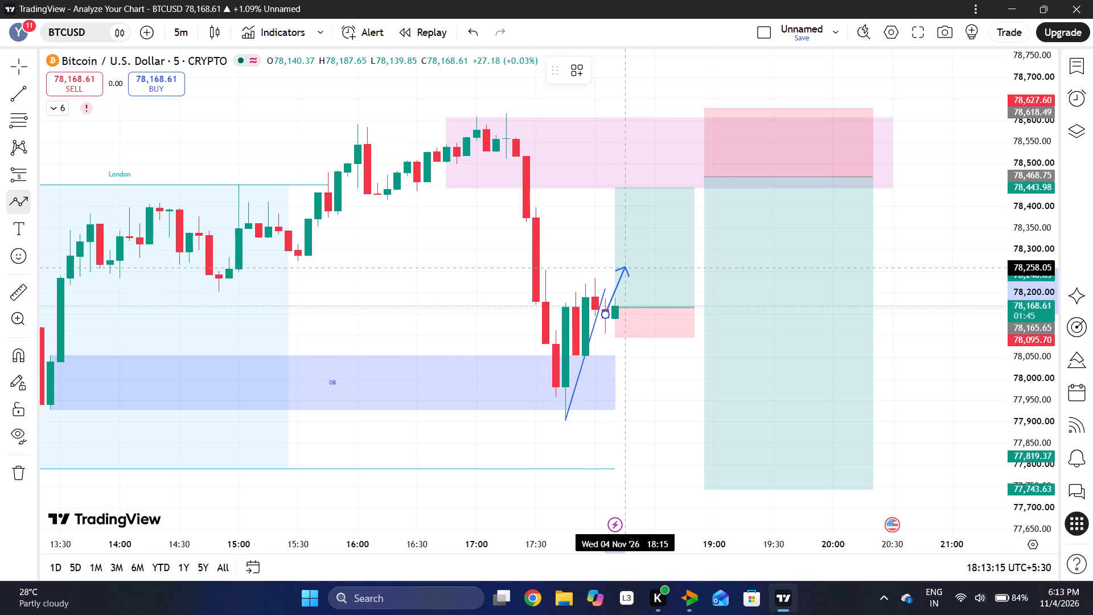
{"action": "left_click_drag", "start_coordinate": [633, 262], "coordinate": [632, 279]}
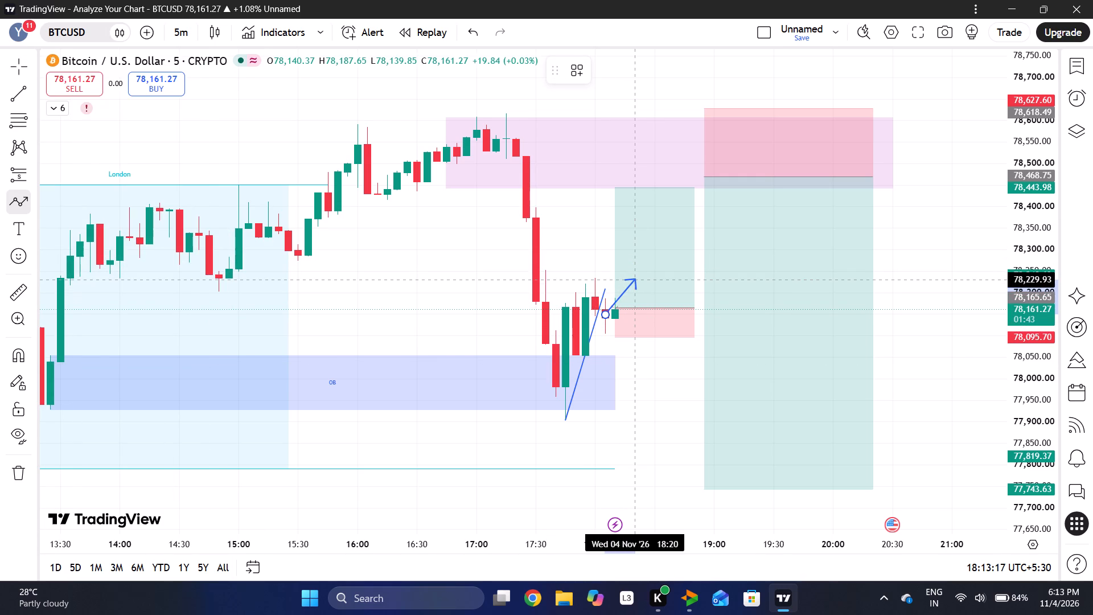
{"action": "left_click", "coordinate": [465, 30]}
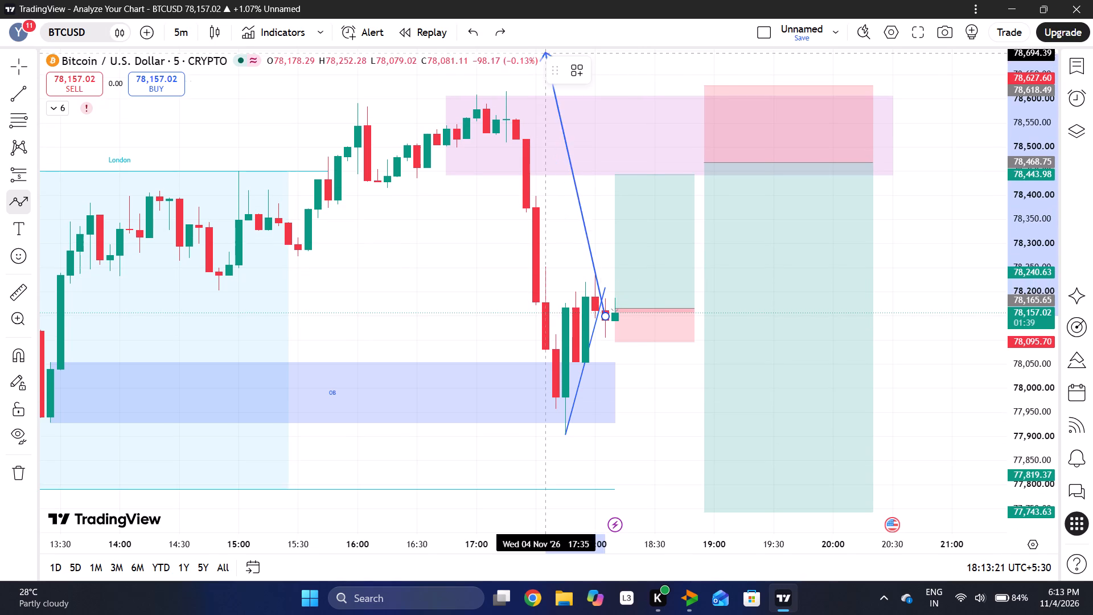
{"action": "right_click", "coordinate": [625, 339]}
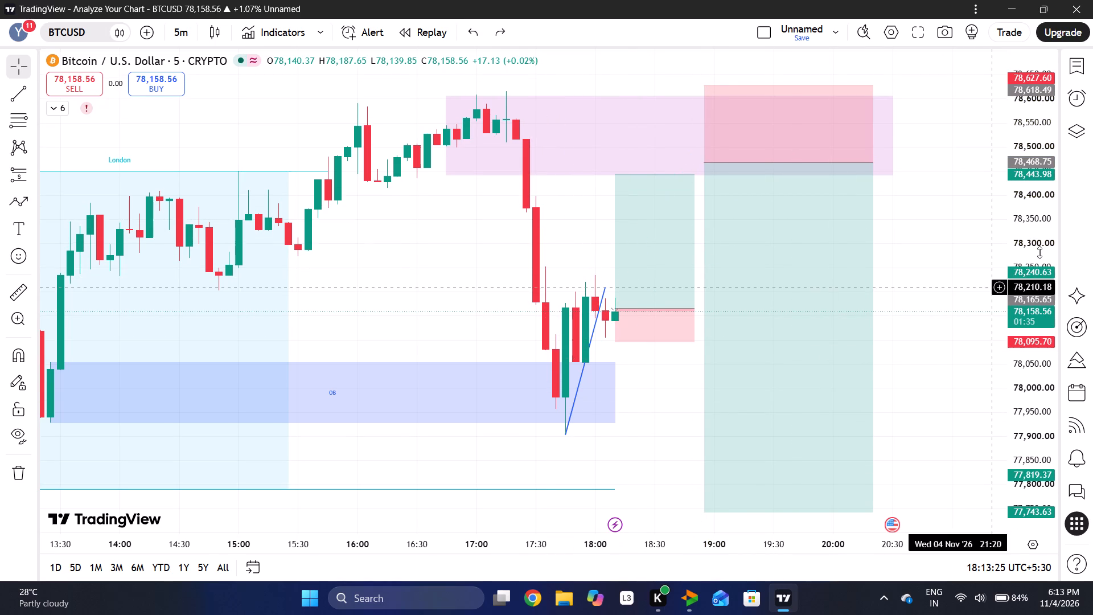
Start a Path at about 78,545 at 17:15, through the 17:45 low and about 78,255 at 18:05, to about 78,140 at 18:10.
{"action": "left_click_drag", "start_coordinate": [1042, 249], "coordinate": [1042, 395]}
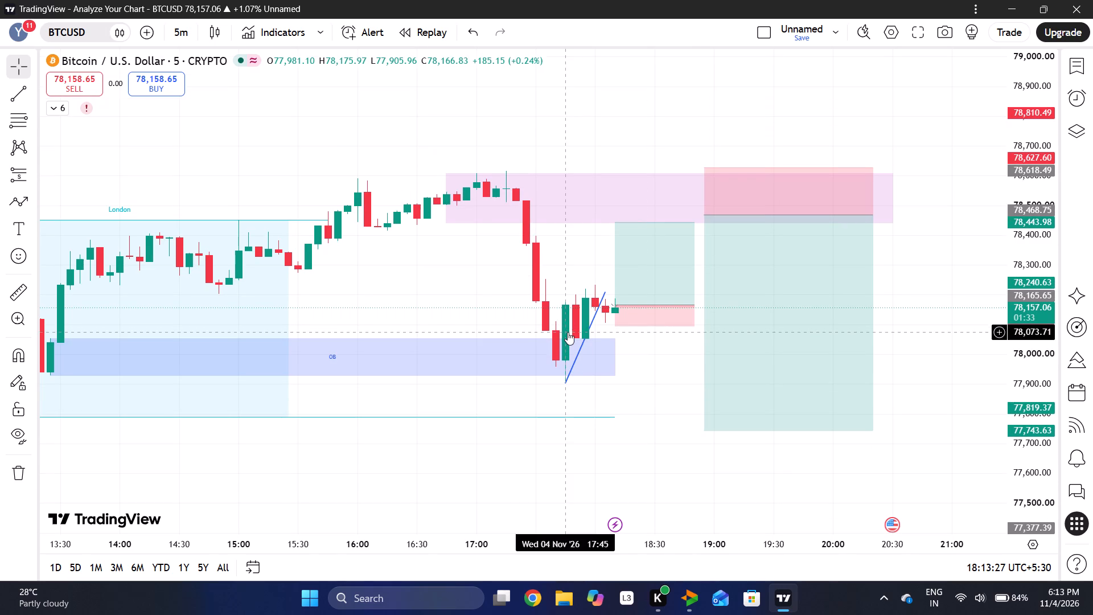
{"action": "left_click", "coordinate": [14, 203]}
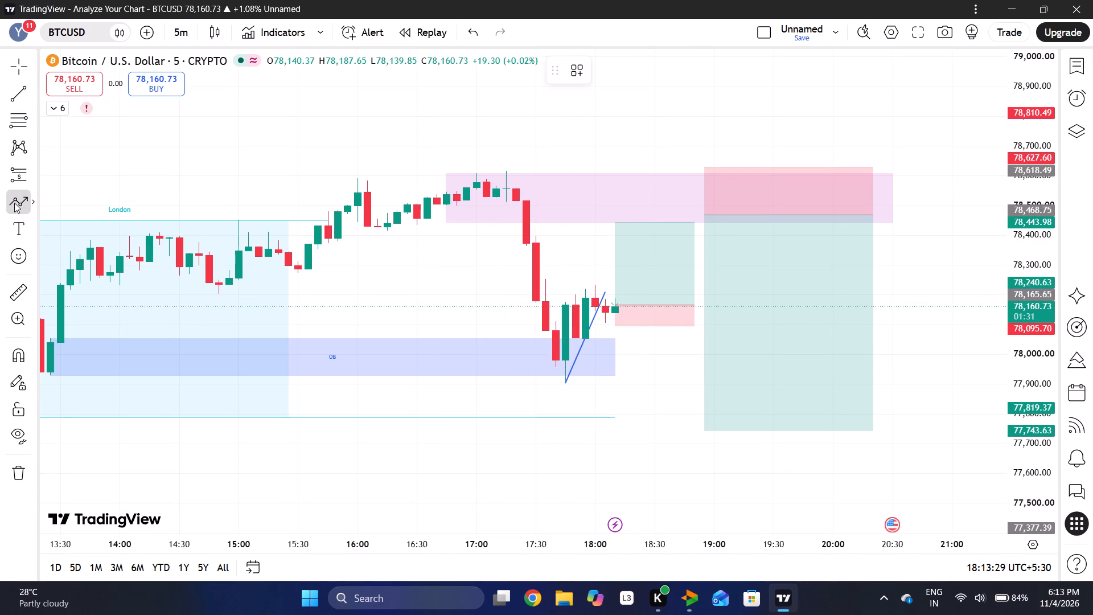
{"action": "left_click_drag", "start_coordinate": [506, 192], "coordinate": [525, 248]}
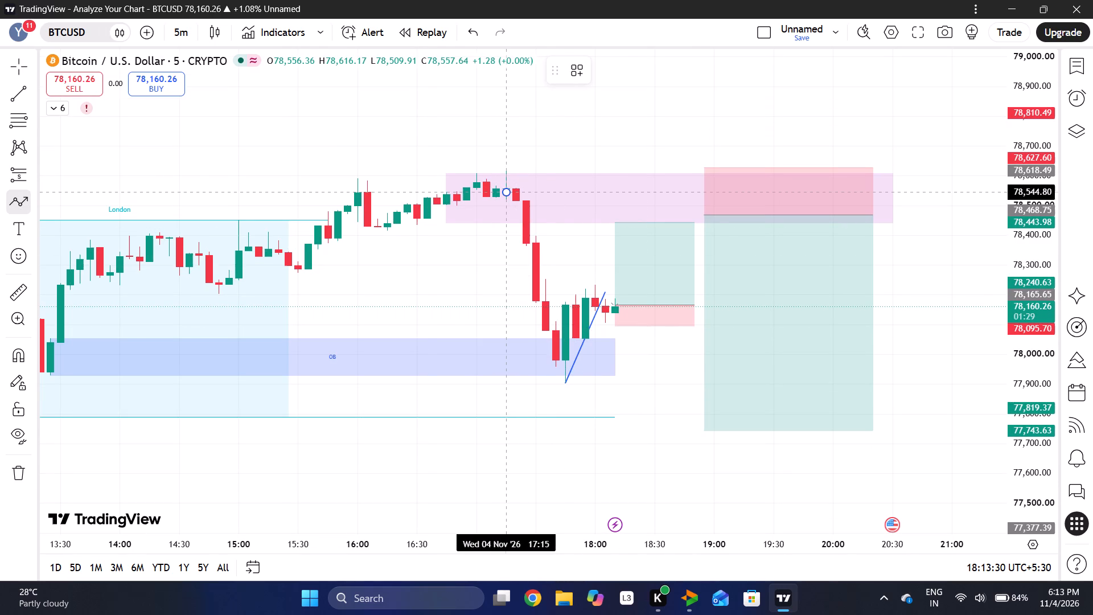
{"action": "left_click_drag", "start_coordinate": [525, 248], "coordinate": [563, 369]}
{"action": "left_click", "coordinate": [563, 369]}
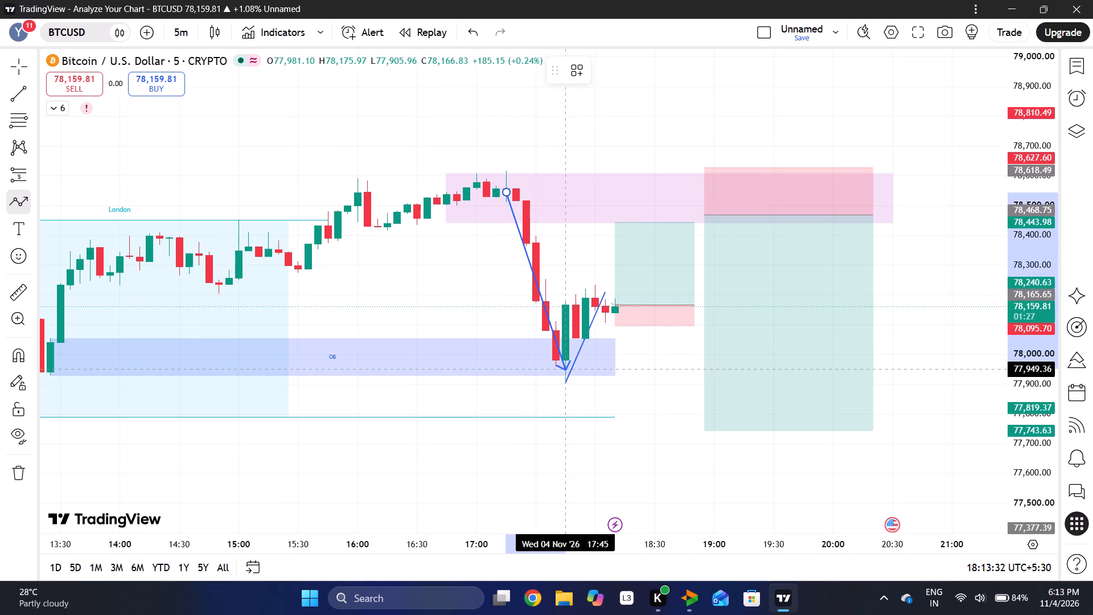
{"action": "left_click", "coordinate": [601, 278]}
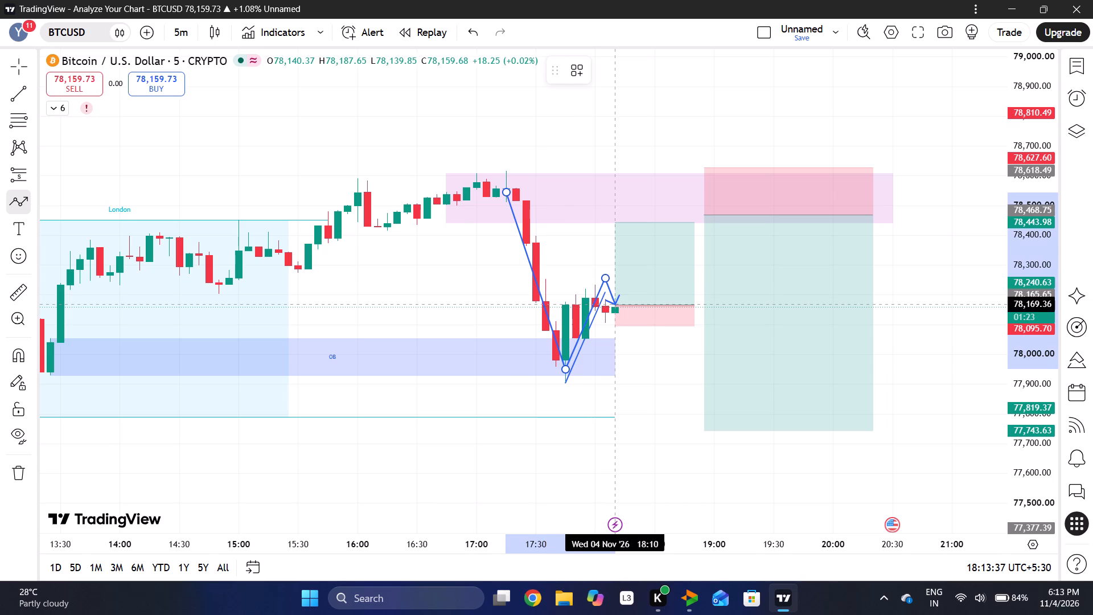
{"action": "left_click_drag", "start_coordinate": [619, 313], "coordinate": [683, 228]}
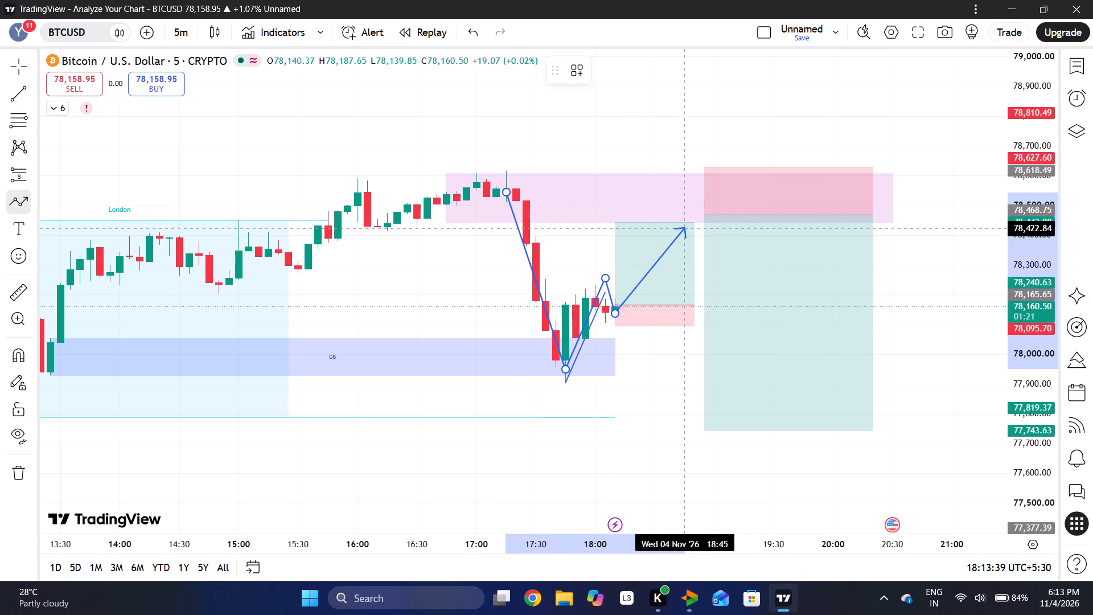
Continue the path to about 78,469 at 18:45, 78,110 at 19:15 and 78,208 at 19:25, ending at about 77,727 at 19:45.
{"action": "left_click_drag", "start_coordinate": [683, 228], "coordinate": [689, 214]}
{"action": "left_click_drag", "start_coordinate": [689, 214], "coordinate": [762, 403]}
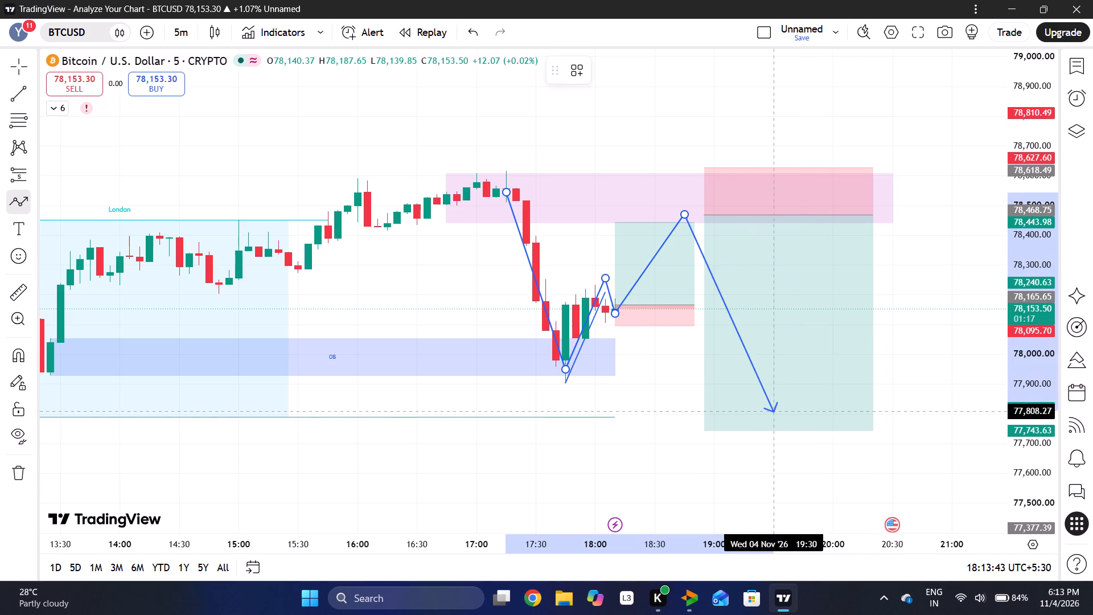
{"action": "left_click_drag", "start_coordinate": [762, 403], "coordinate": [745, 321]}
{"action": "left_click", "coordinate": [745, 321]}
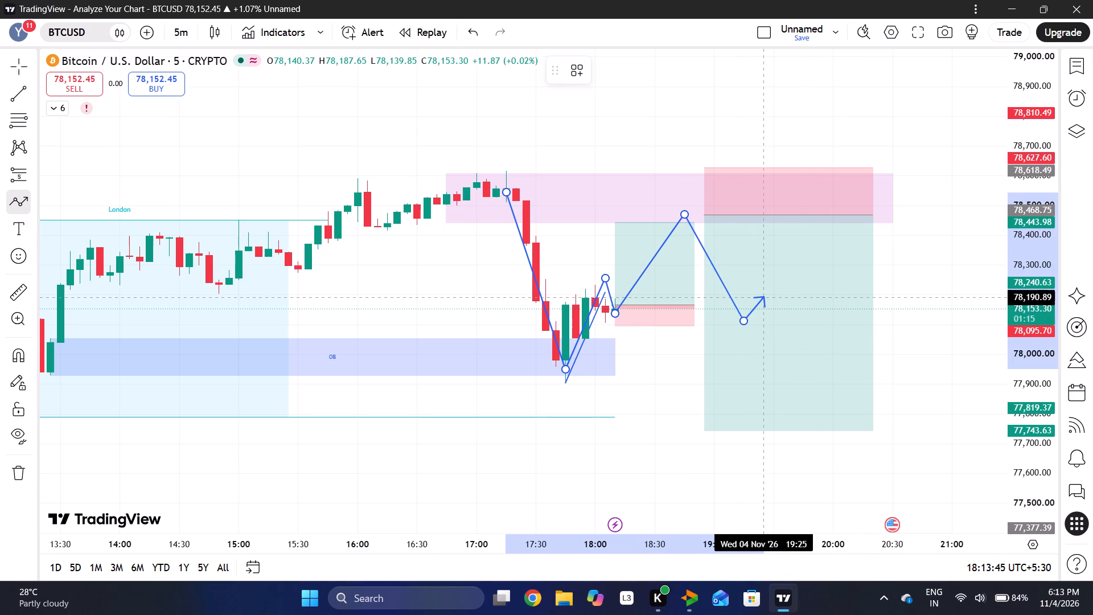
{"action": "left_click_drag", "start_coordinate": [767, 292], "coordinate": [788, 351]}
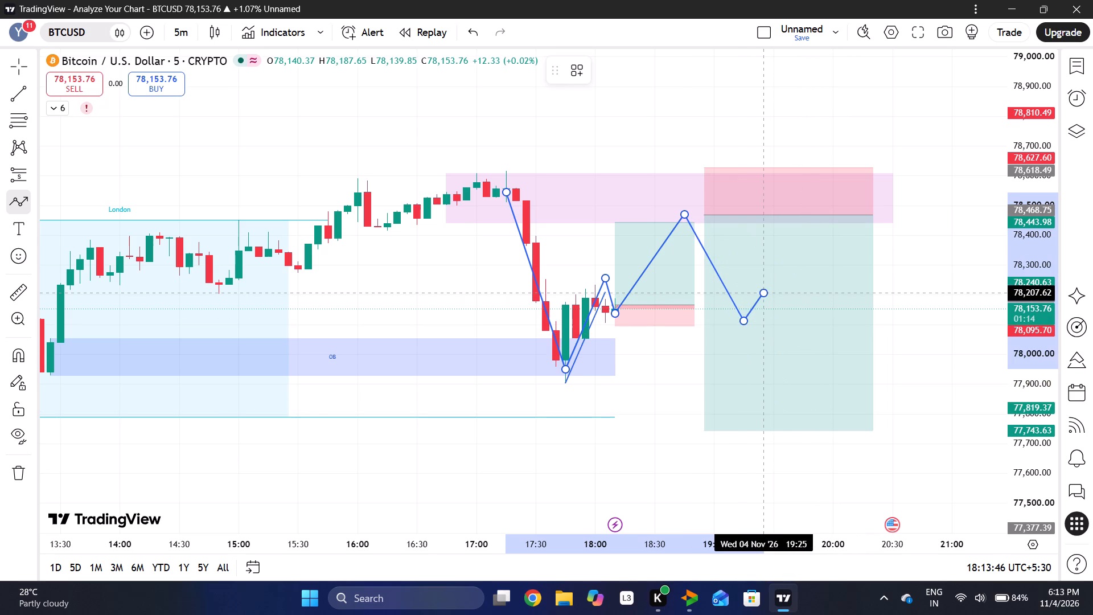
{"action": "left_click_drag", "start_coordinate": [788, 351], "coordinate": [806, 430]}
{"action": "left_click", "coordinate": [806, 430]}
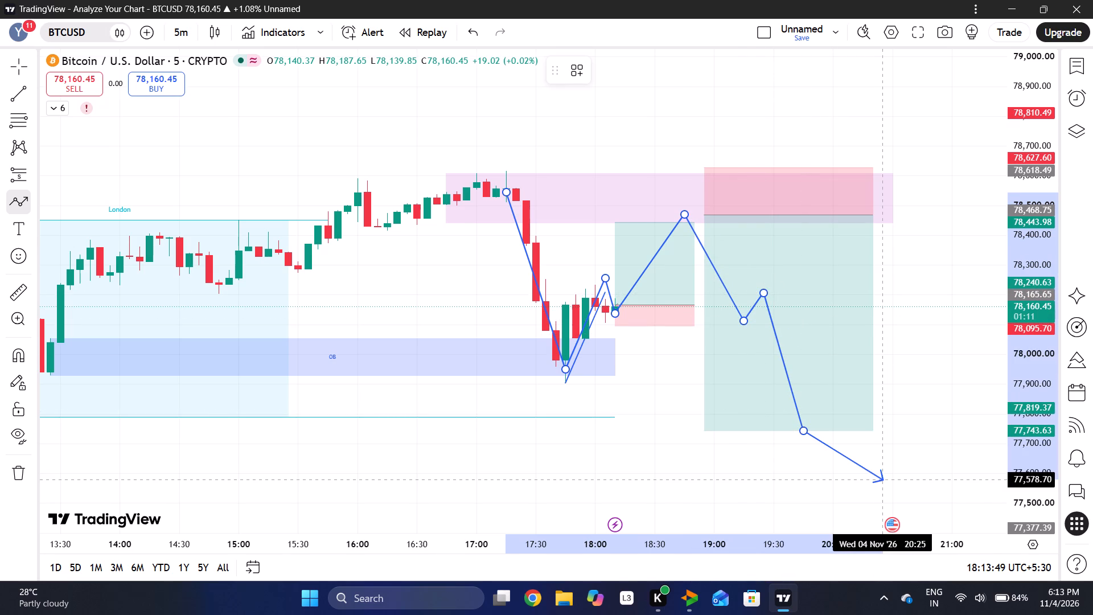
{"action": "triple_click", "coordinate": [807, 435]}
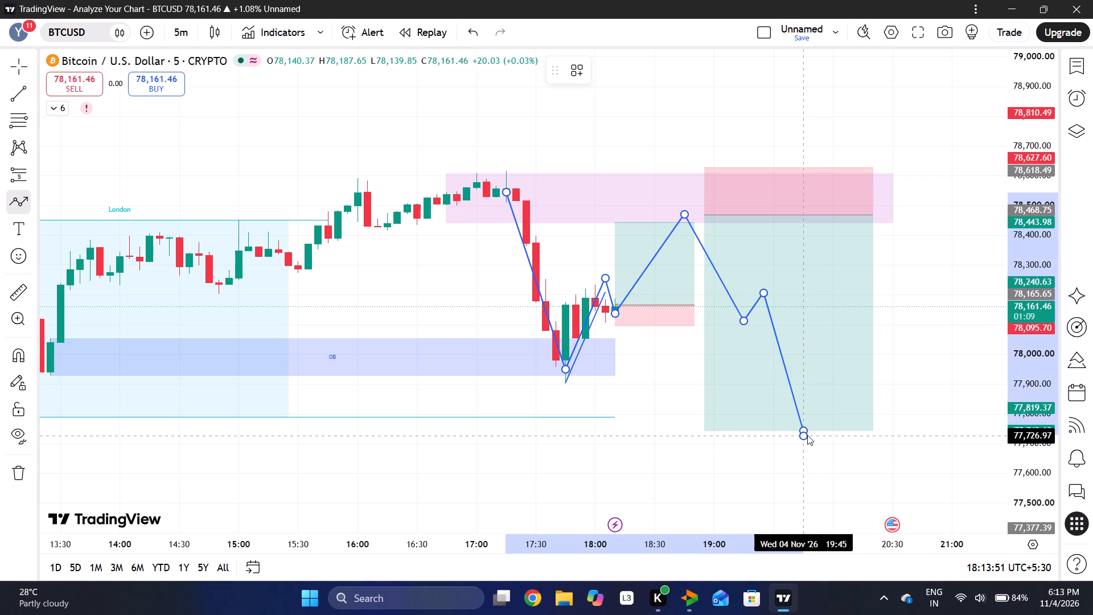
{"action": "left_click", "coordinate": [843, 446]}
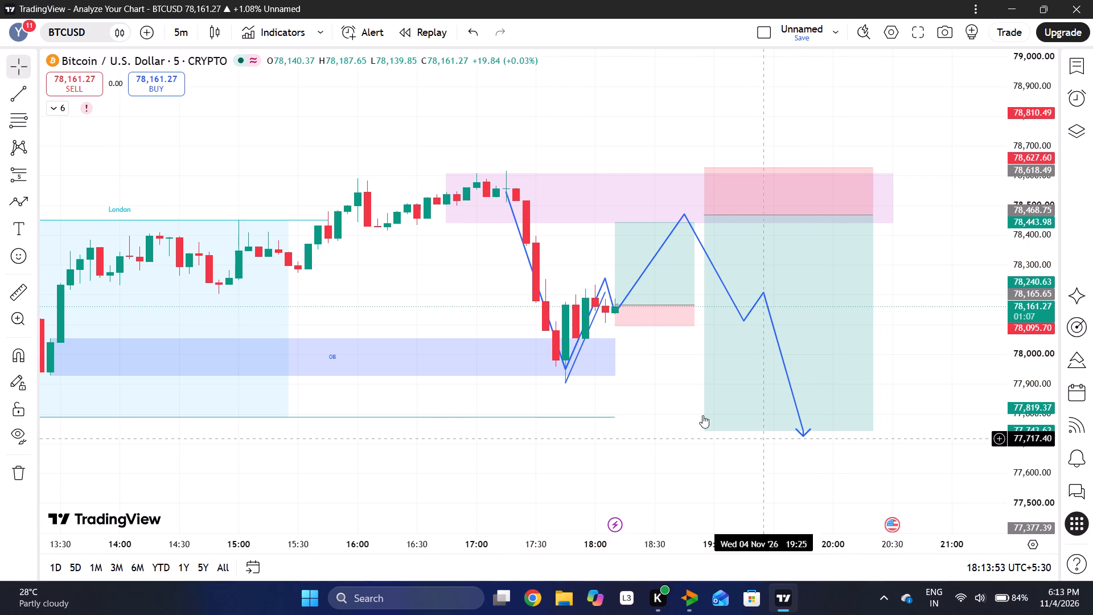
Delete the rising trend line between 17:45 and 18:05.
{"action": "left_click", "coordinate": [571, 377]}
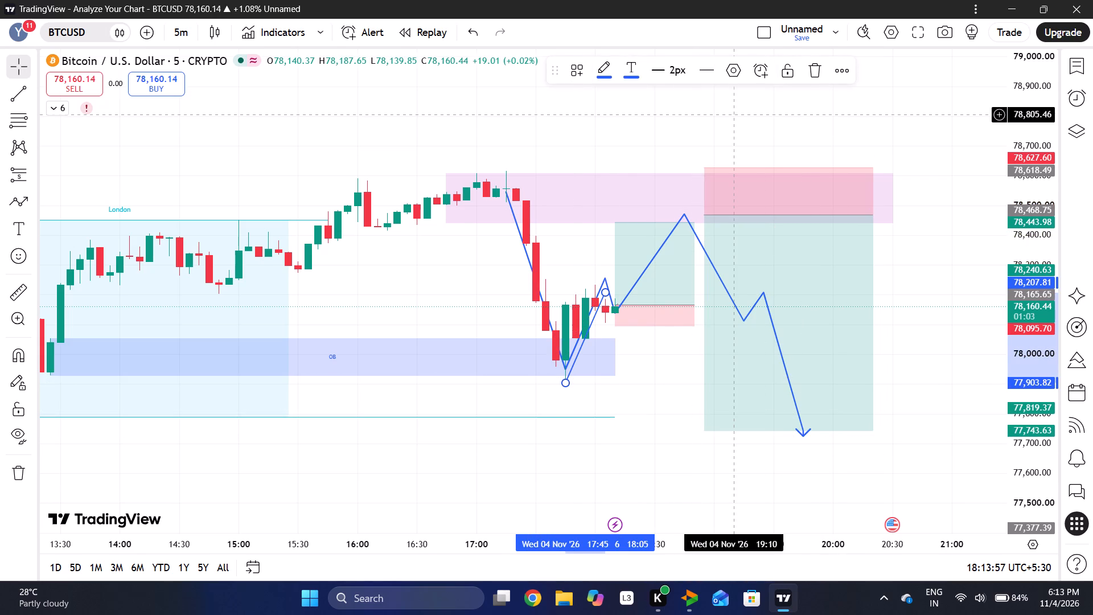
{"action": "left_click", "coordinate": [813, 67]}
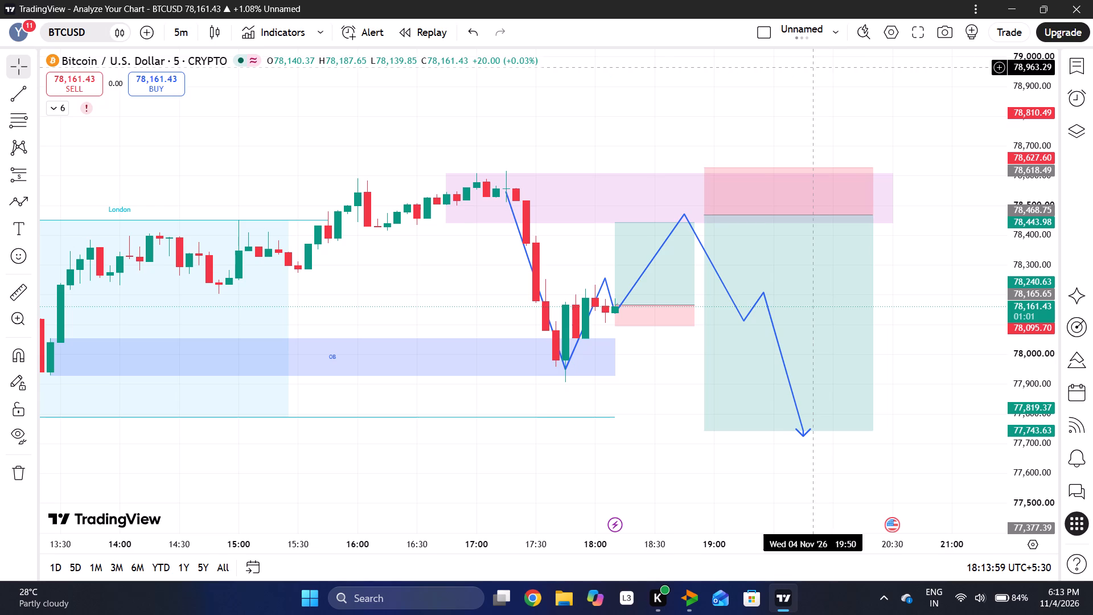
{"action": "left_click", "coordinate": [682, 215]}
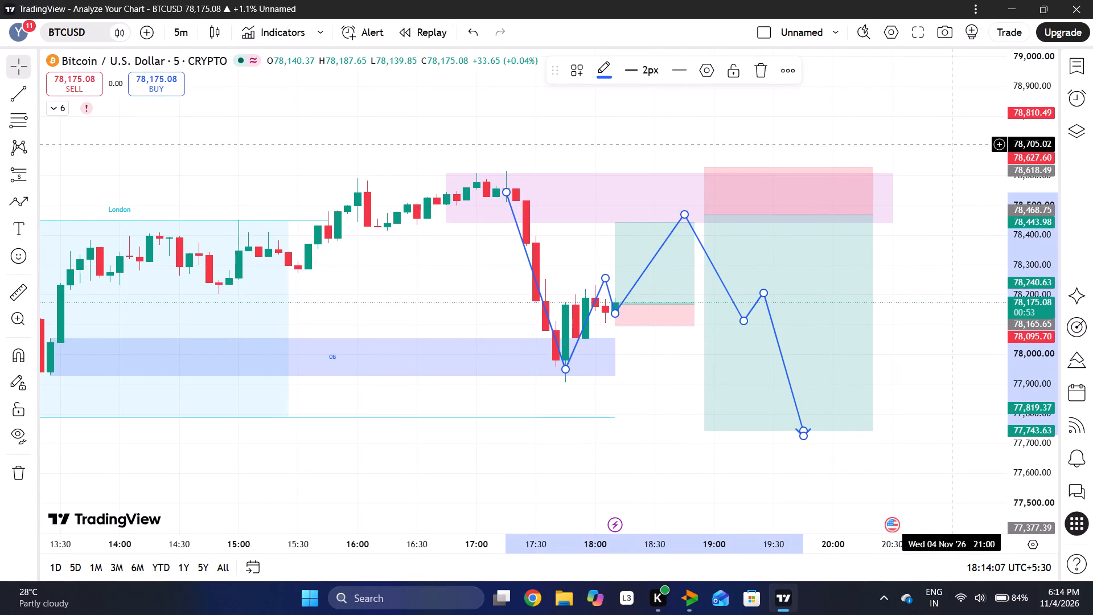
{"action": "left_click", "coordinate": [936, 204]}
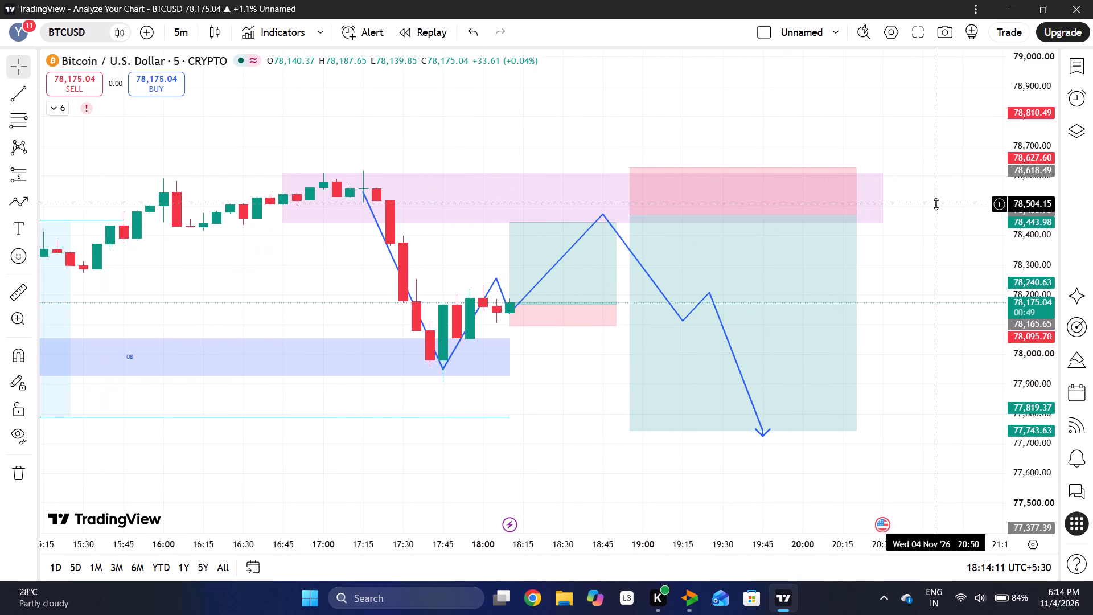
Extend the short position in time so that it ends at 21:00.
{"action": "left_click_drag", "start_coordinate": [1029, 338], "coordinate": [1054, 142]}
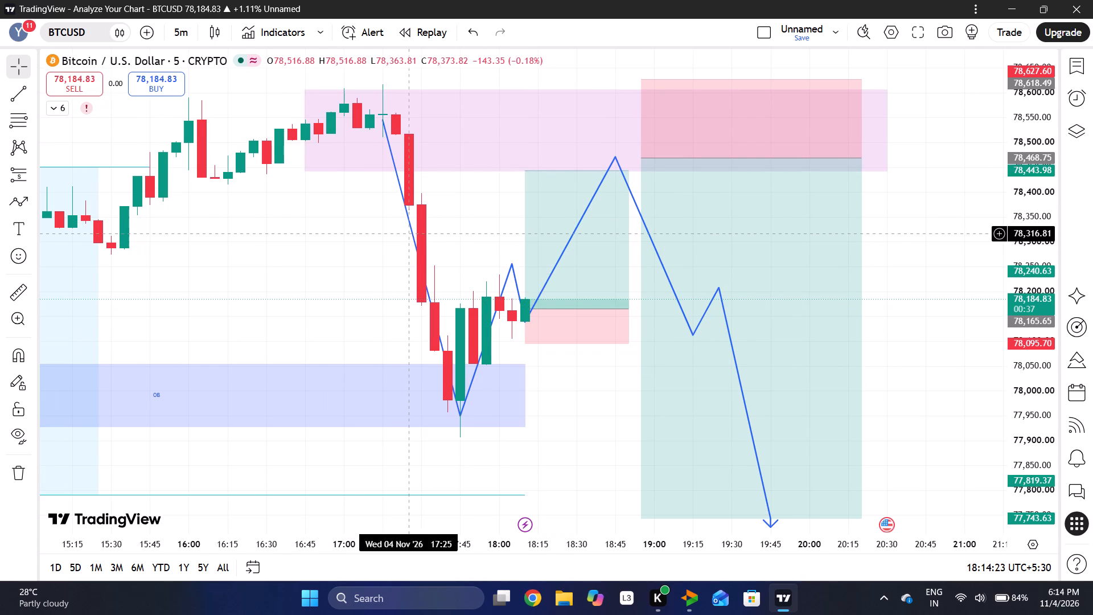
{"action": "left_click_drag", "start_coordinate": [860, 157], "coordinate": [894, 158]}
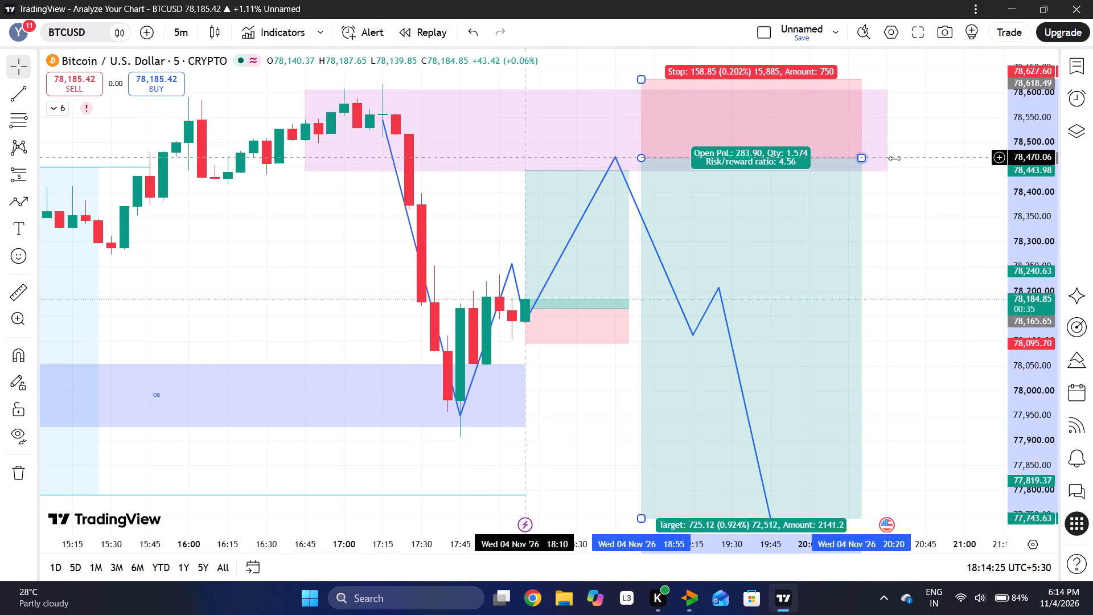
{"action": "left_click_drag", "start_coordinate": [894, 158], "coordinate": [965, 159]}
{"action": "left_click", "coordinate": [988, 212]}
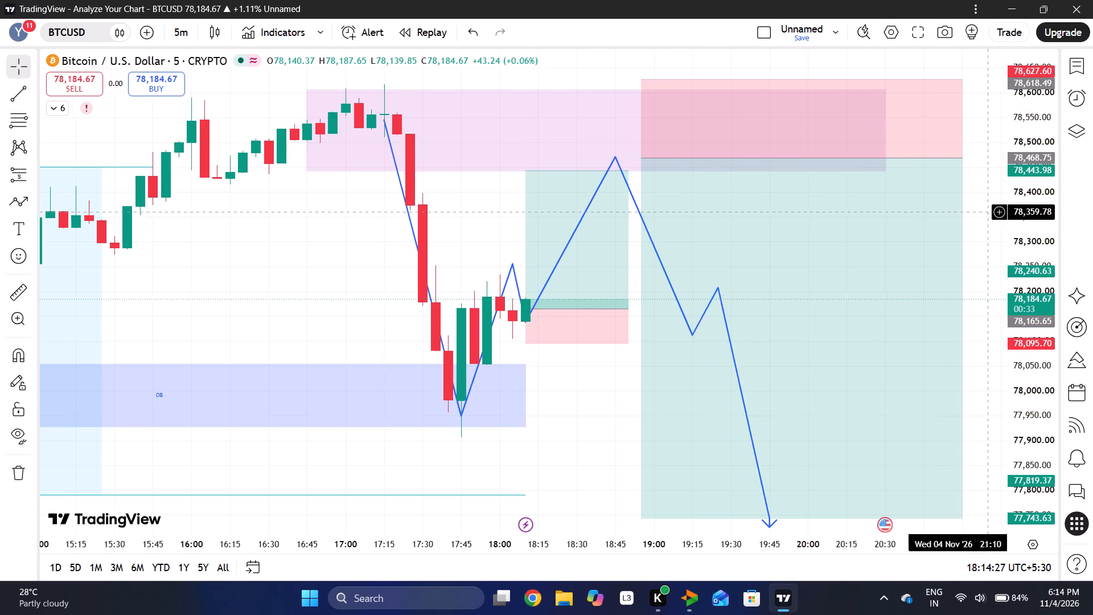
Shift the whole short position slightly so it starts at 18:50 with its entry at about 78,467.
{"action": "left_click_drag", "start_coordinate": [874, 194], "coordinate": [870, 194]}
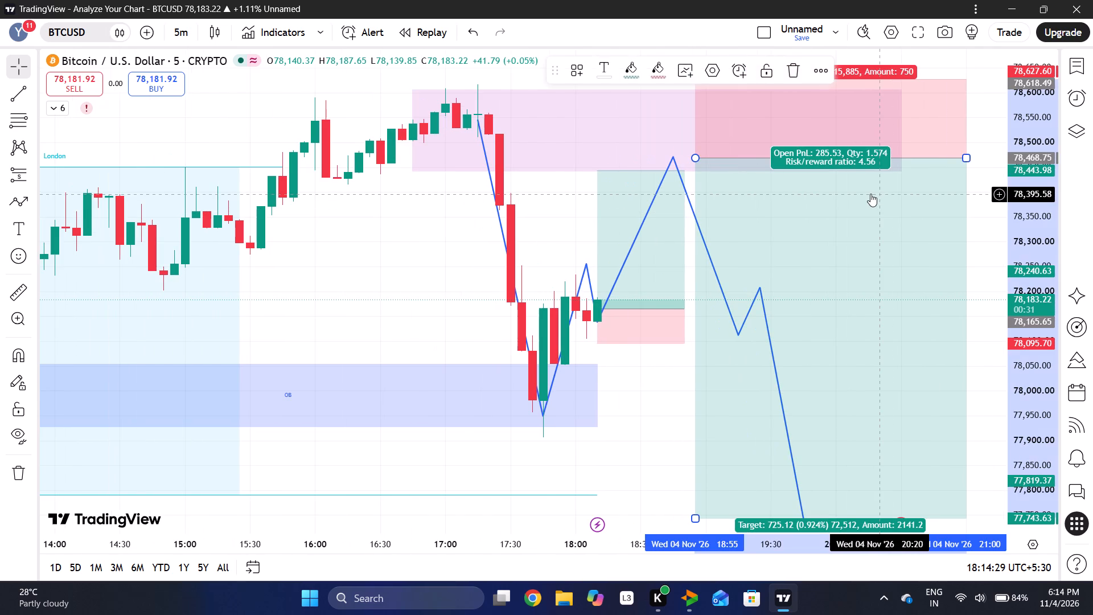
{"action": "left_click_drag", "start_coordinate": [870, 194], "coordinate": [869, 195]}
{"action": "left_click", "coordinate": [977, 186]}
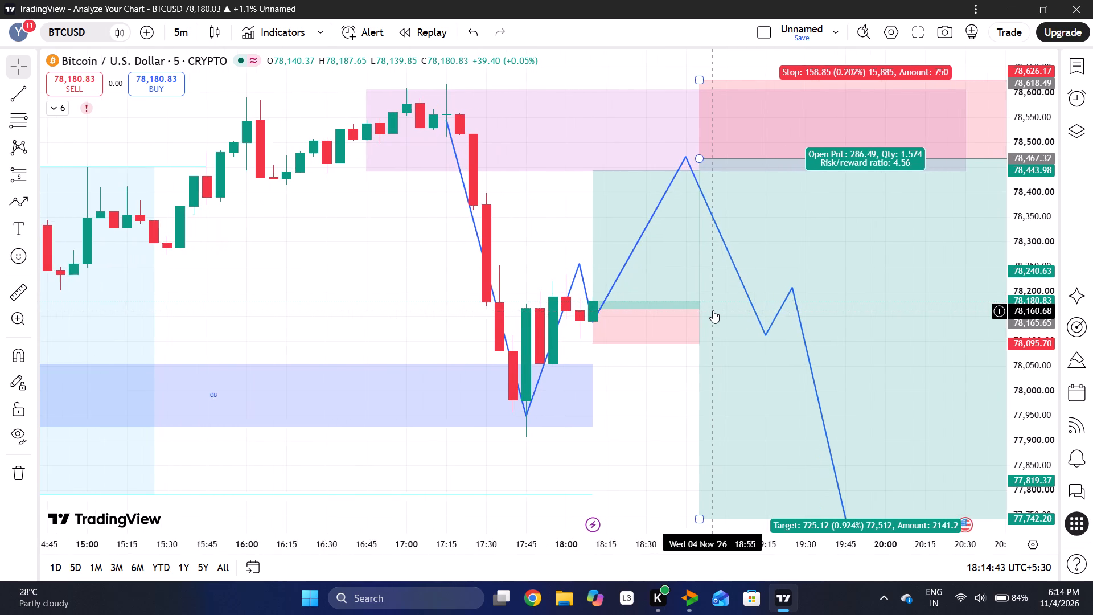
Delete the blue projected price path that runs from 17:15 to 19:45.
{"action": "left_click", "coordinate": [468, 235]}
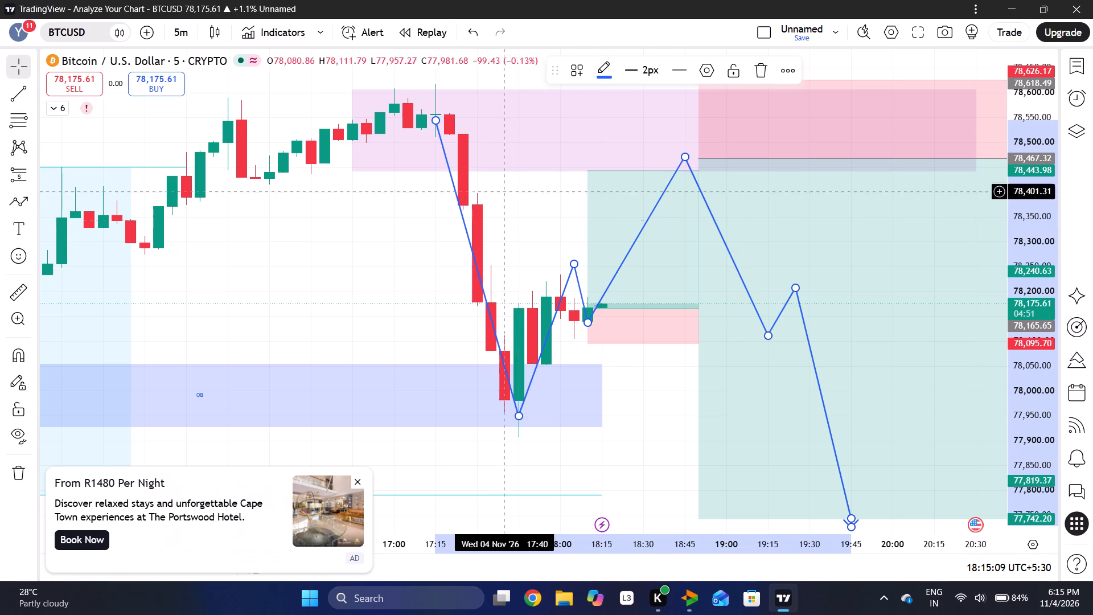
{"action": "left_click", "coordinate": [547, 224]}
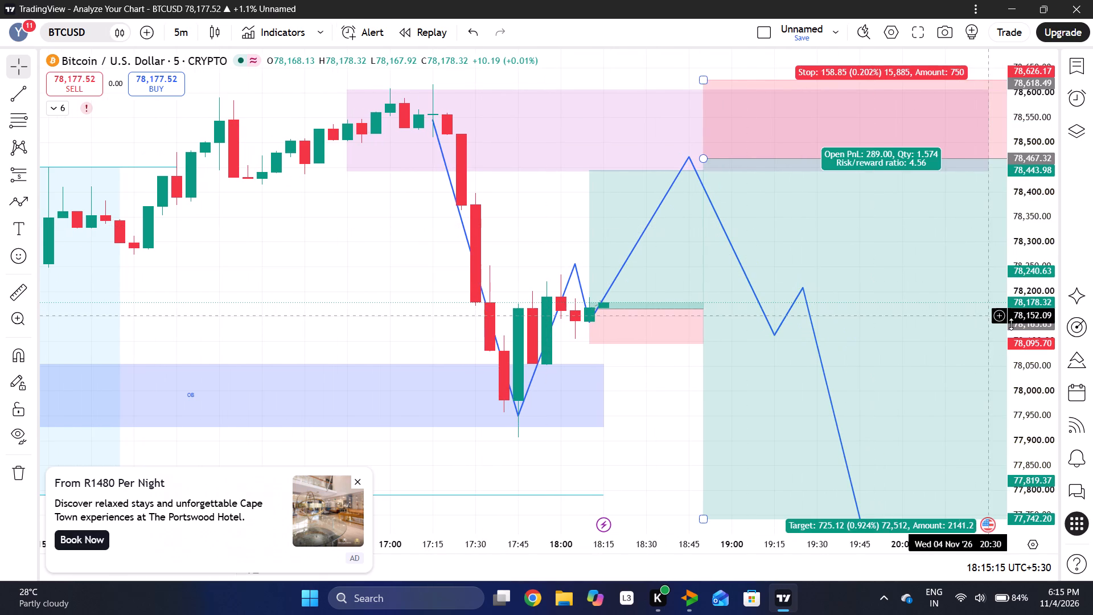
{"action": "left_click_drag", "start_coordinate": [1022, 327], "coordinate": [1082, 183]}
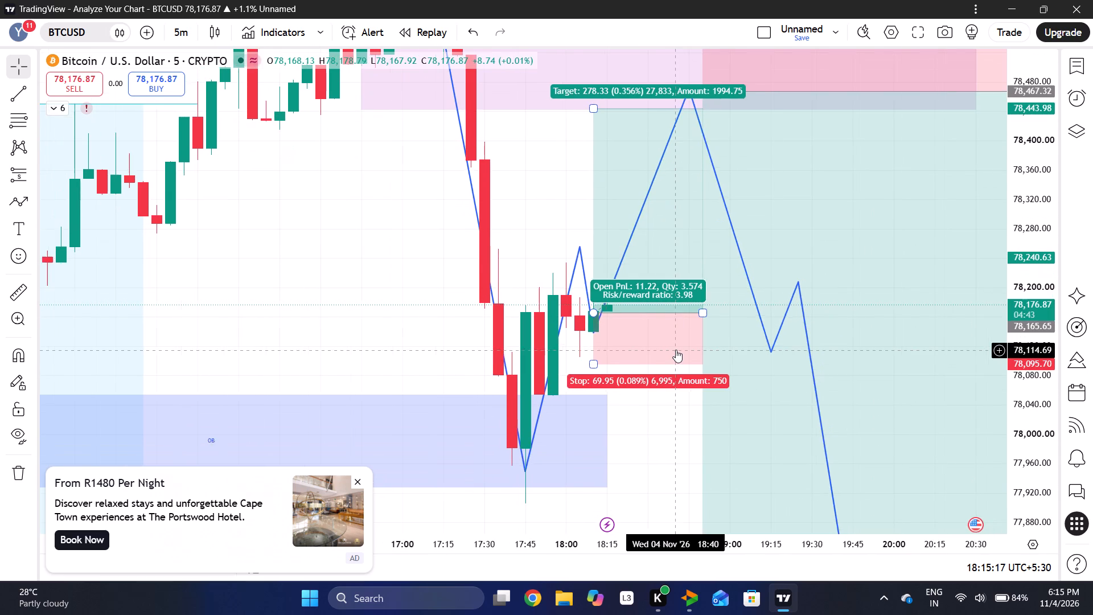
{"action": "left_click_drag", "start_coordinate": [1053, 275], "coordinate": [1056, 407]}
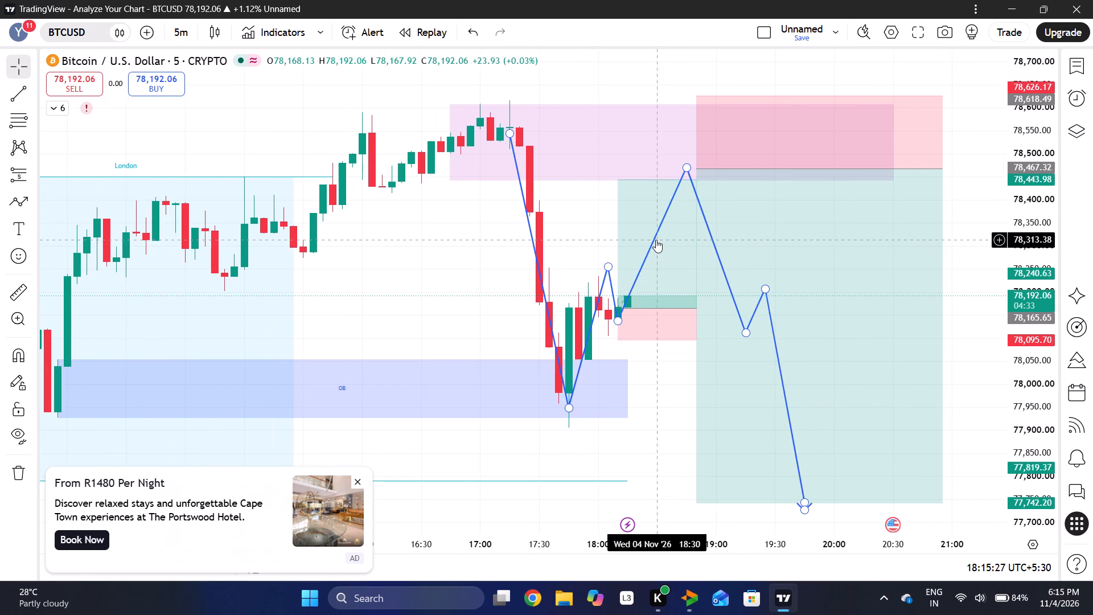
{"action": "left_click", "coordinate": [656, 240]}
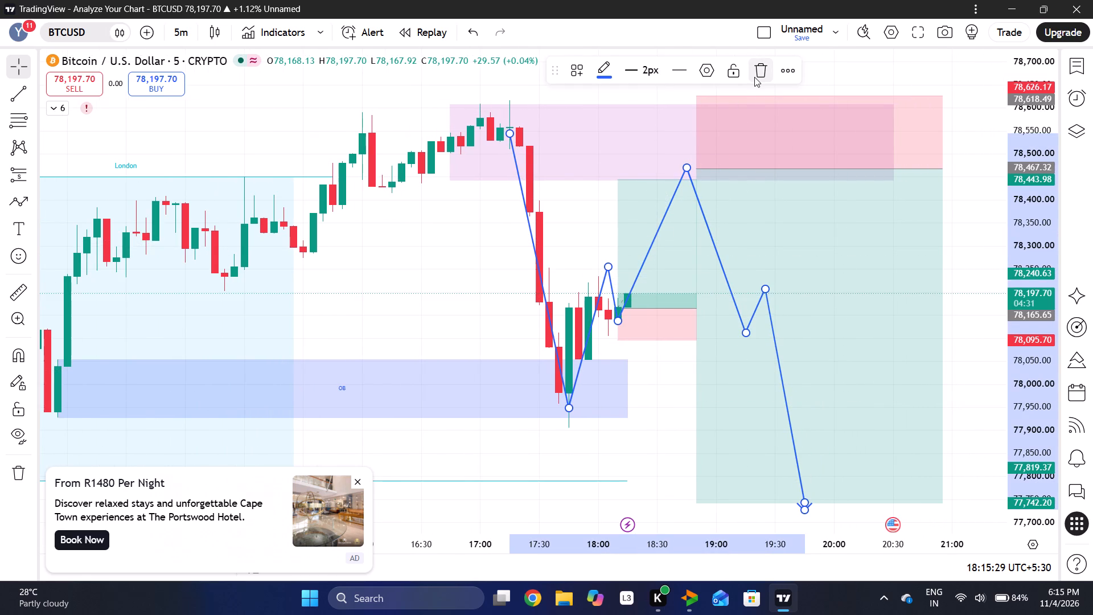
{"action": "left_click", "coordinate": [754, 77]}
Shift the short position to start at 18:55 and set its stop at about 78,622 and entry at about 78,474.
{"action": "left_click", "coordinate": [672, 308]}
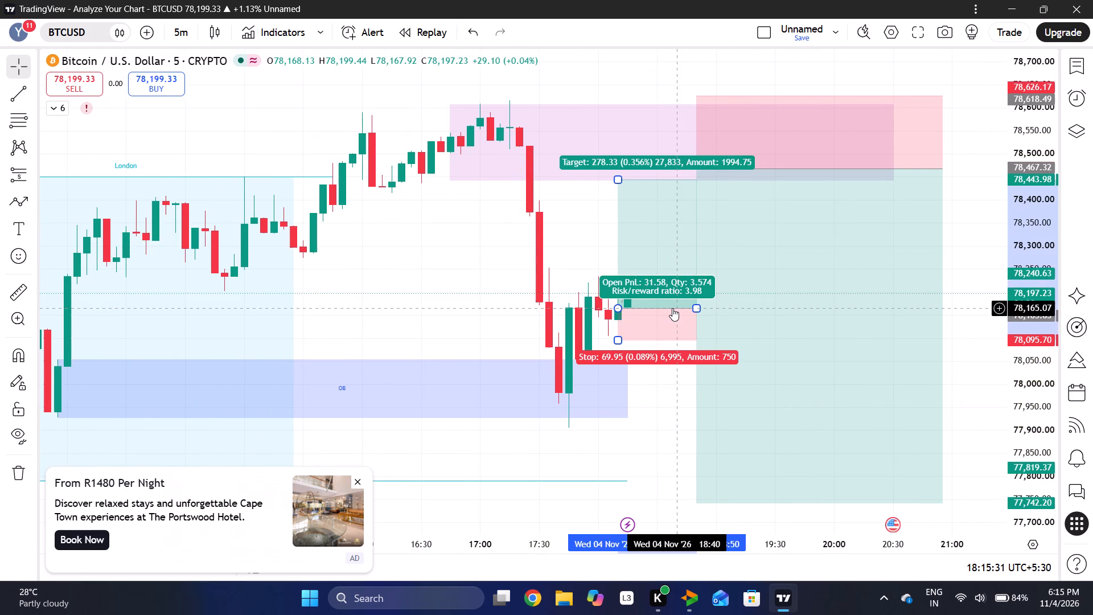
{"action": "left_click_drag", "start_coordinate": [733, 292], "coordinate": [743, 298]}
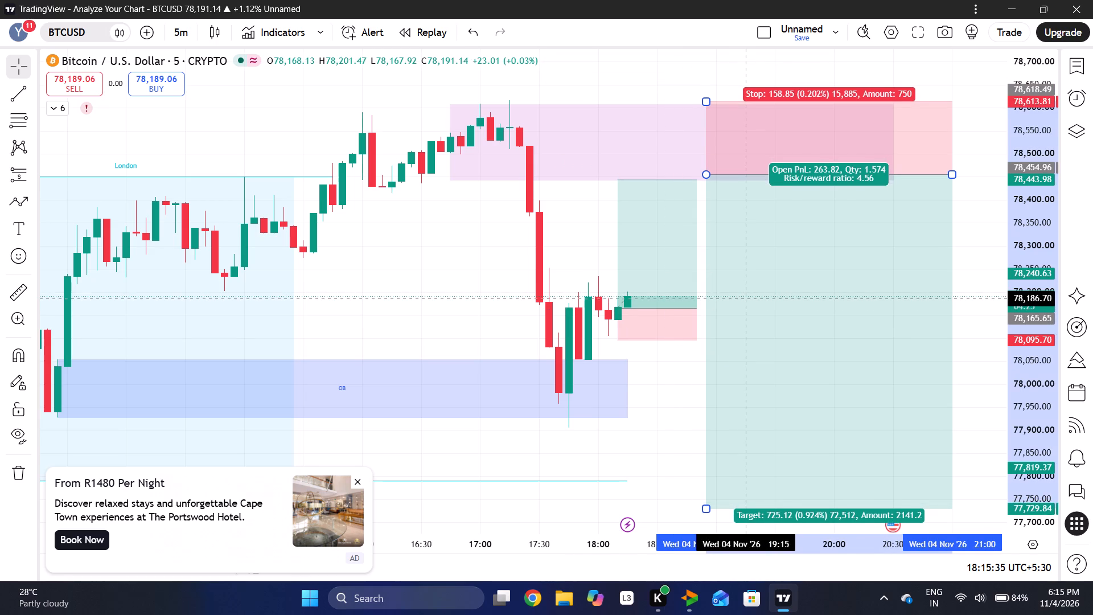
{"action": "left_click_drag", "start_coordinate": [743, 298], "coordinate": [743, 300]}
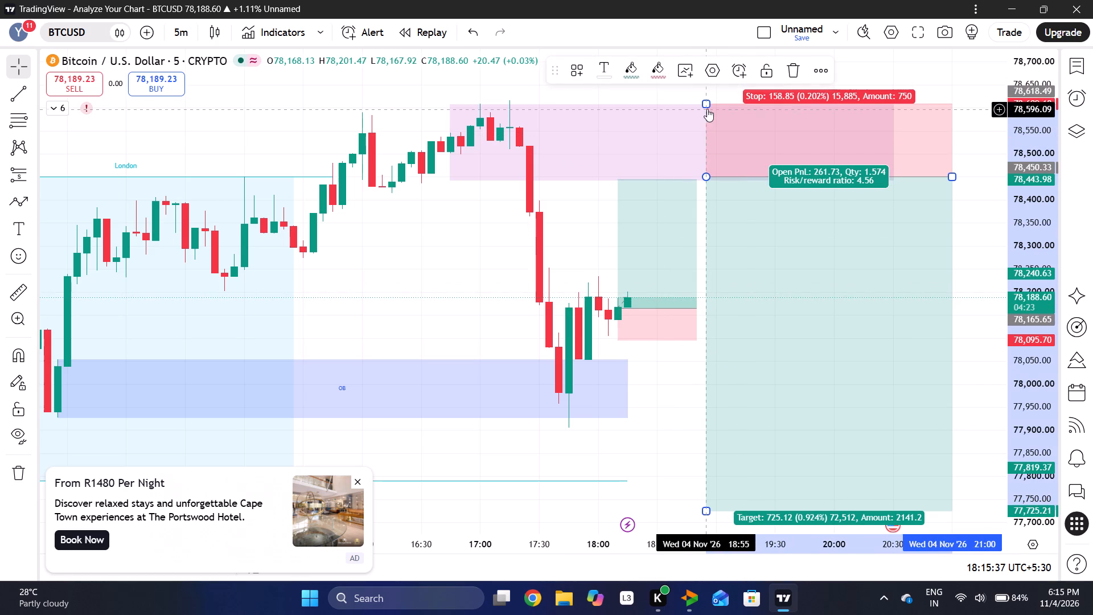
{"action": "left_click_drag", "start_coordinate": [708, 108], "coordinate": [716, 97]}
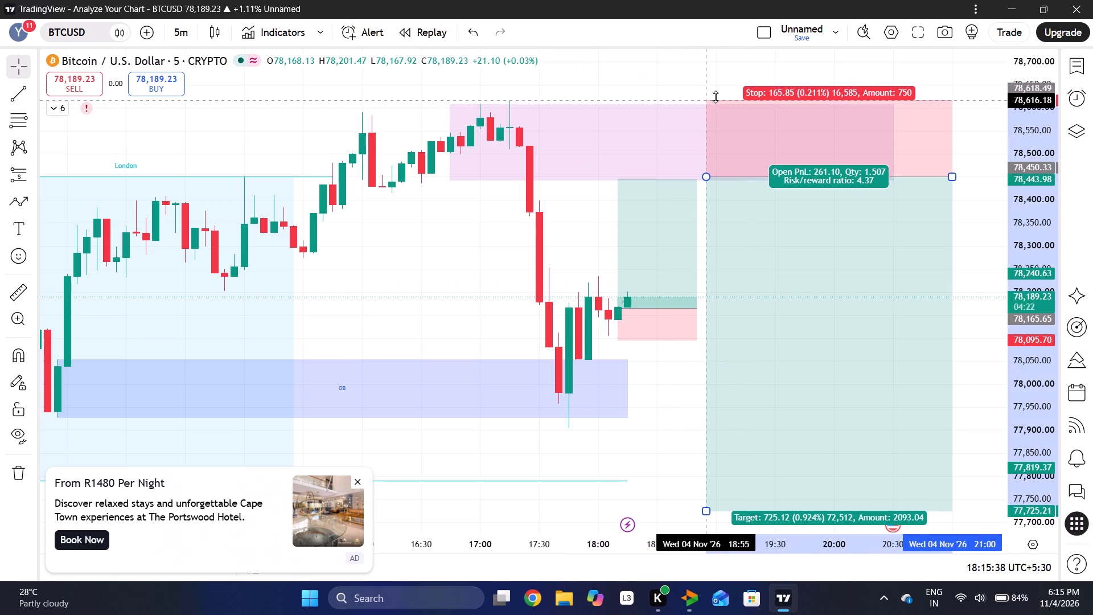
{"action": "left_click_drag", "start_coordinate": [716, 97], "coordinate": [716, 97]}
{"action": "left_click_drag", "start_coordinate": [702, 174], "coordinate": [702, 165]}
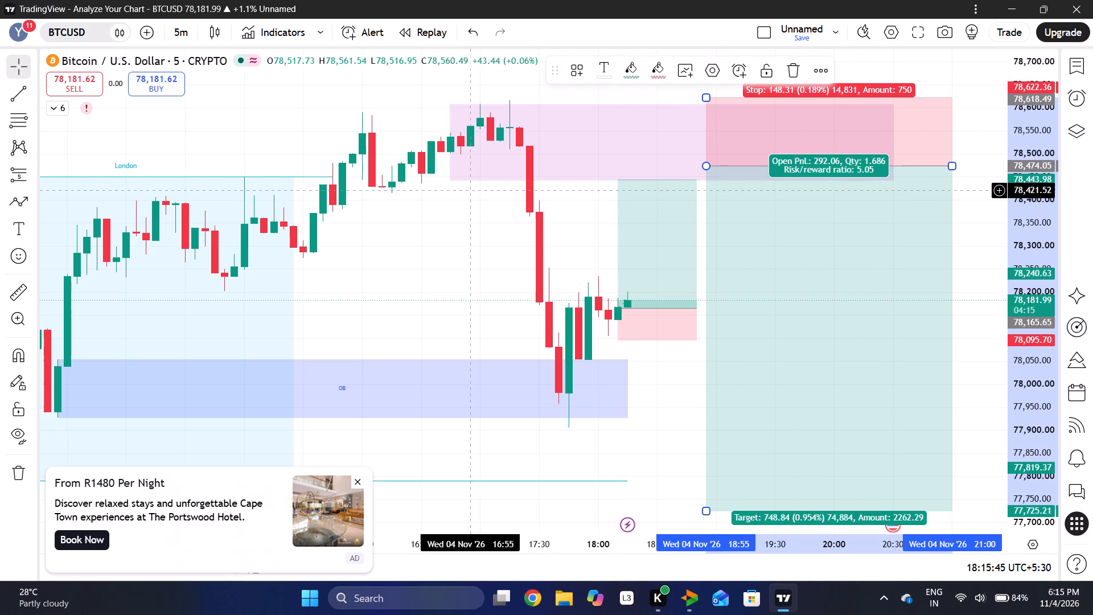
Raise the lower edge of the purple zone to about 78,502.
{"action": "left_click_drag", "start_coordinate": [452, 181], "coordinate": [452, 167]}
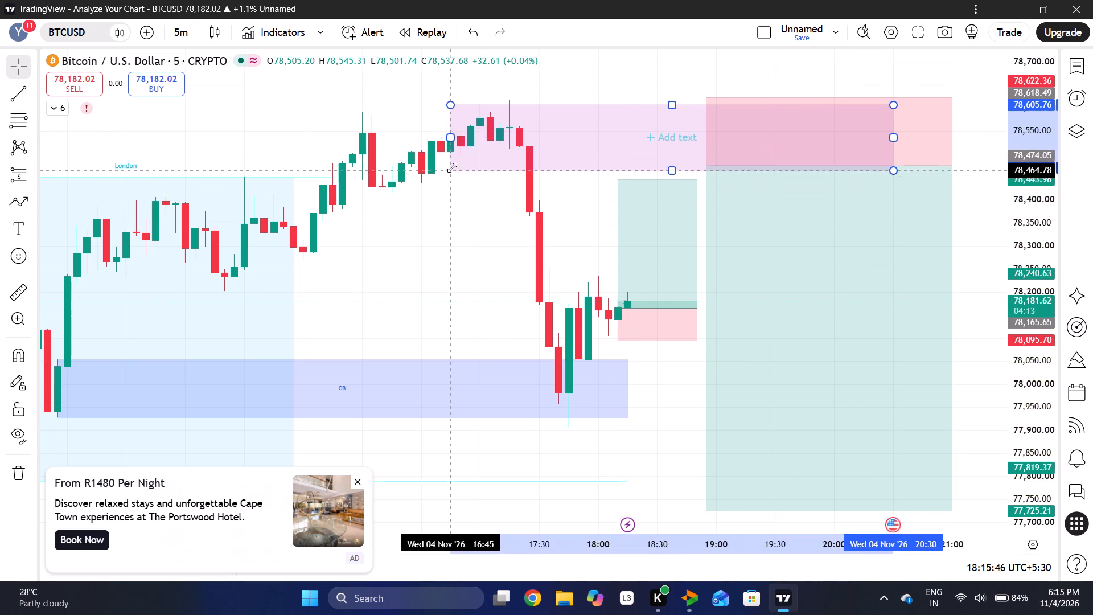
{"action": "left_click_drag", "start_coordinate": [452, 167], "coordinate": [448, 153]}
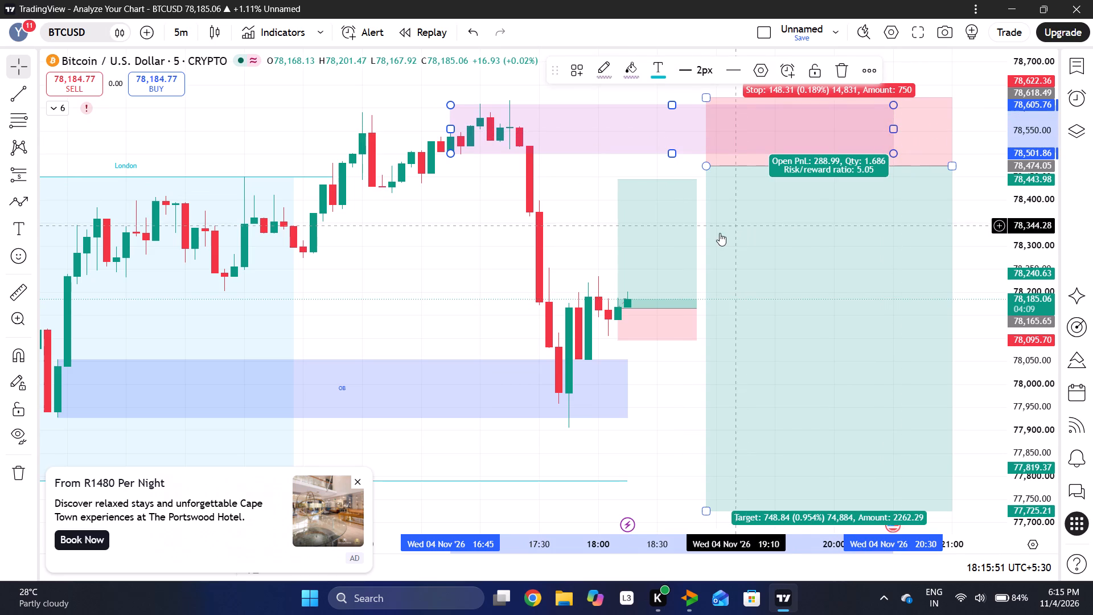
Move the short position up to an entry of about 78,480 and bring its stop to about 78,622.
{"action": "left_click", "coordinate": [739, 236]}
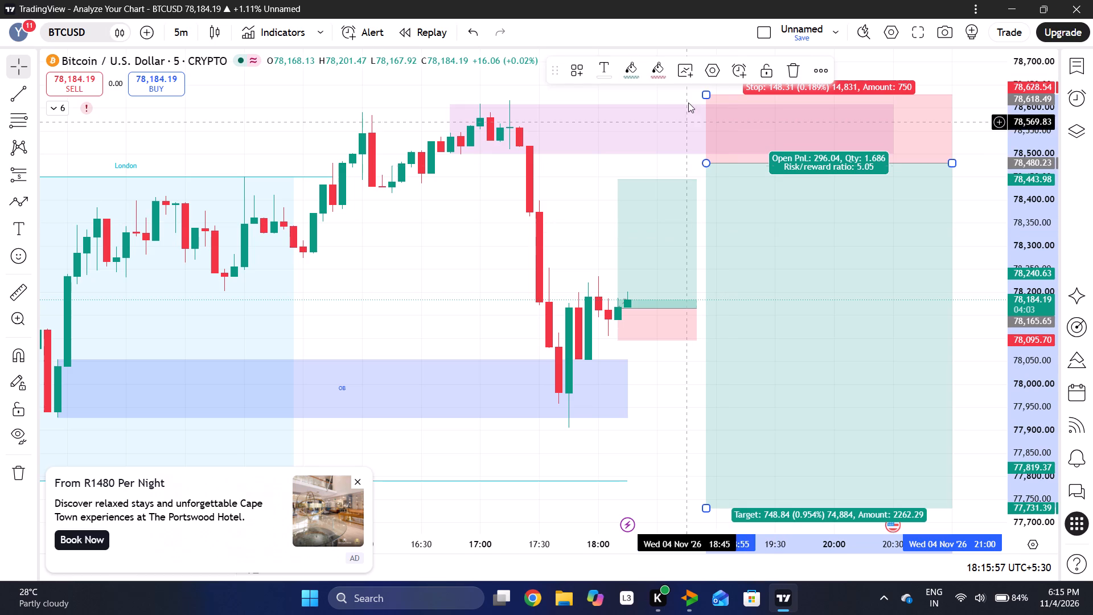
{"action": "left_click_drag", "start_coordinate": [706, 93], "coordinate": [697, 96]}
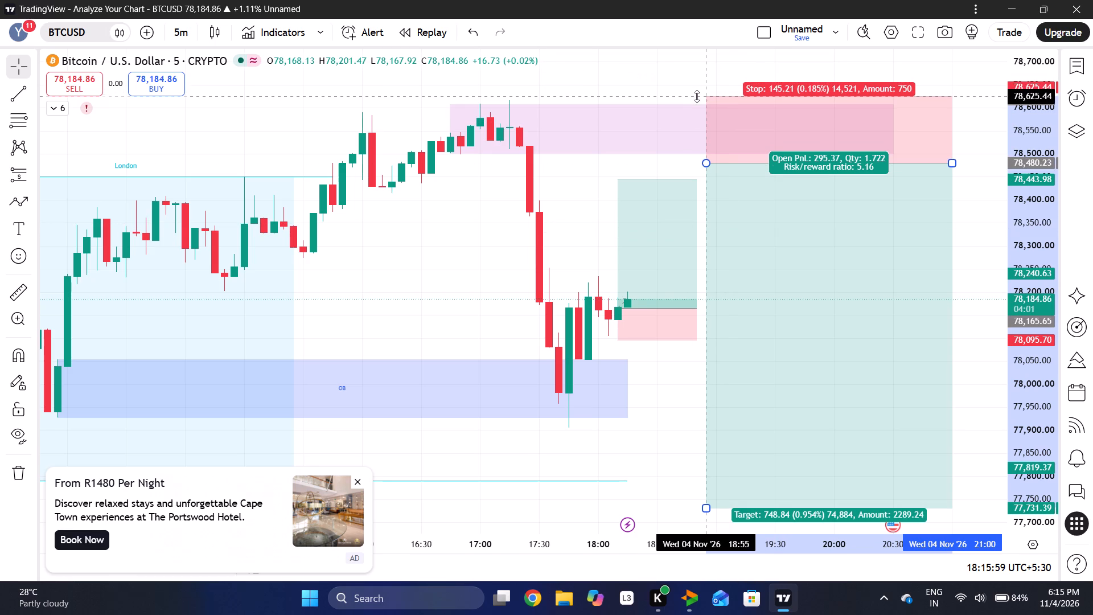
{"action": "left_click_drag", "start_coordinate": [697, 96], "coordinate": [695, 97]}
{"action": "left_click", "coordinate": [562, 197]}
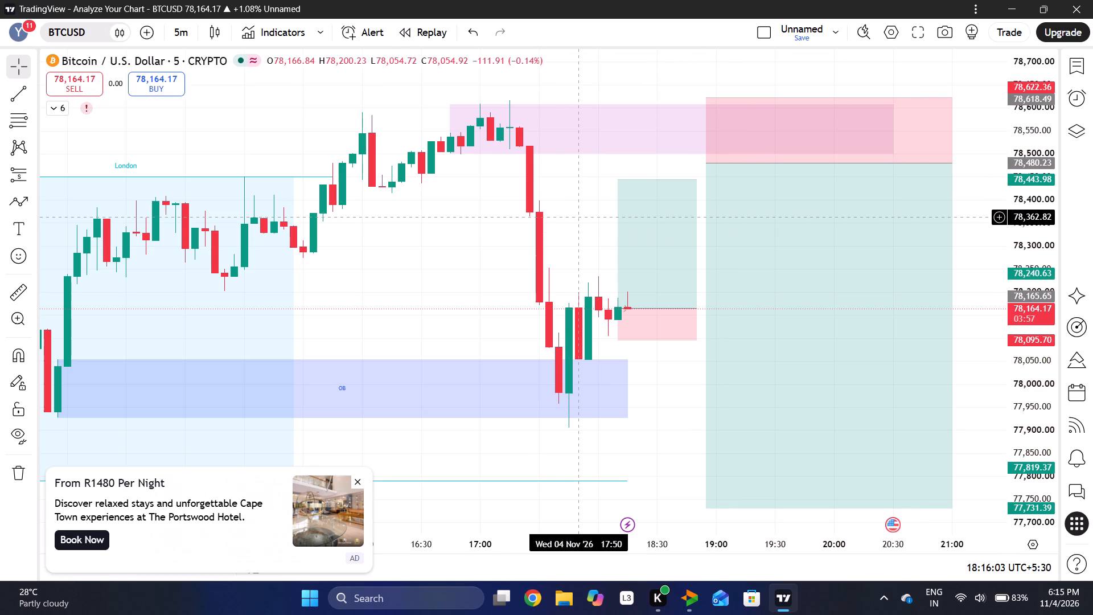
Raise the long position's target to about 78,496, near the lower edge of the purple zone.
{"action": "left_click_drag", "start_coordinate": [601, 239], "coordinate": [558, 230]}
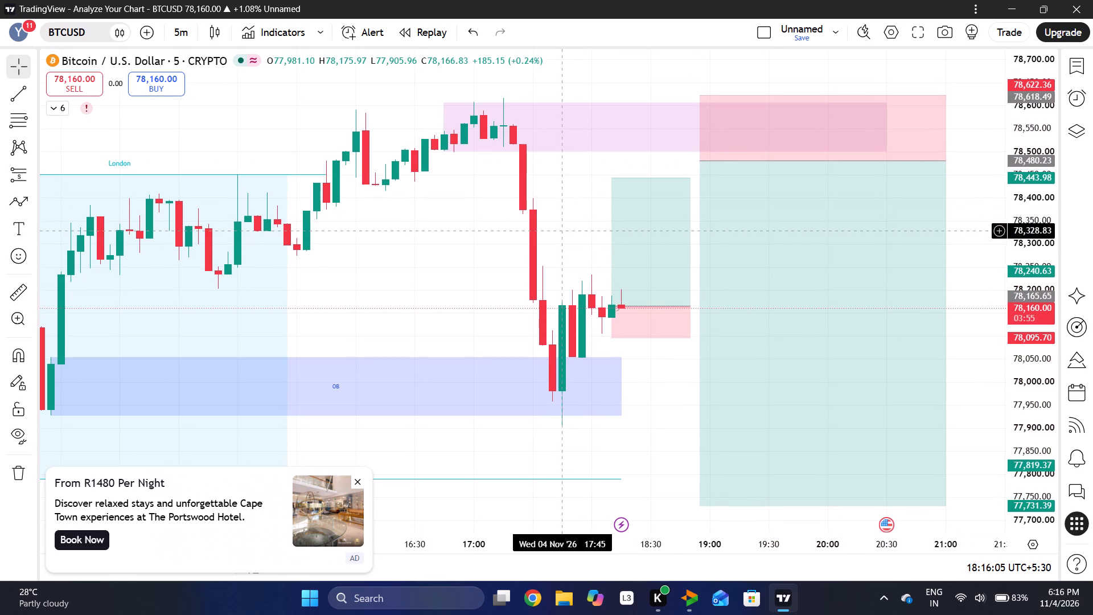
{"action": "left_click_drag", "start_coordinate": [558, 230], "coordinate": [535, 227]}
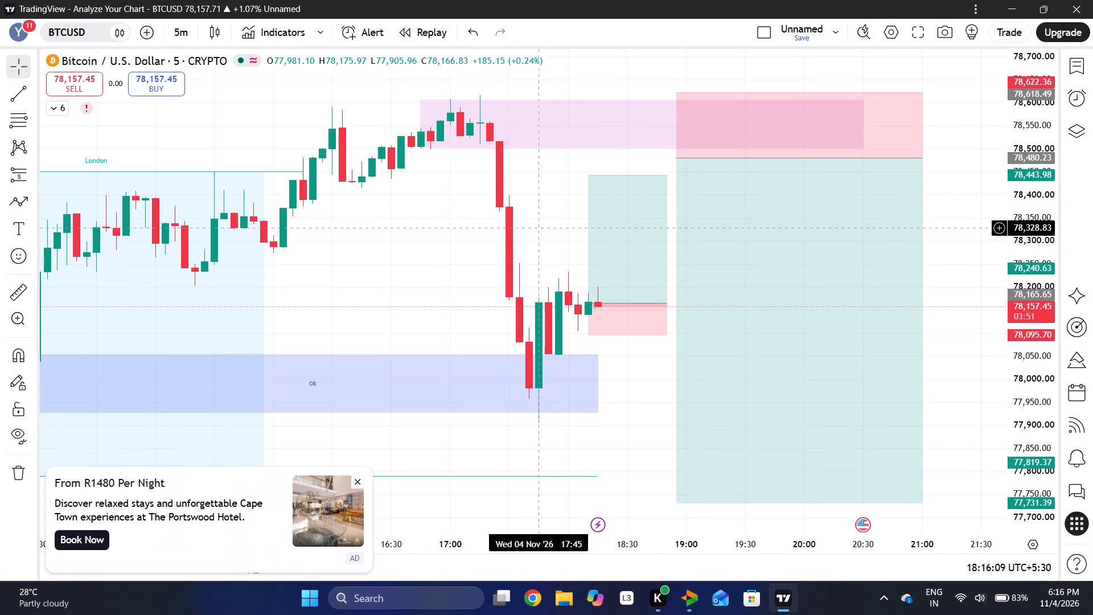
{"action": "left_click", "coordinate": [595, 253]}
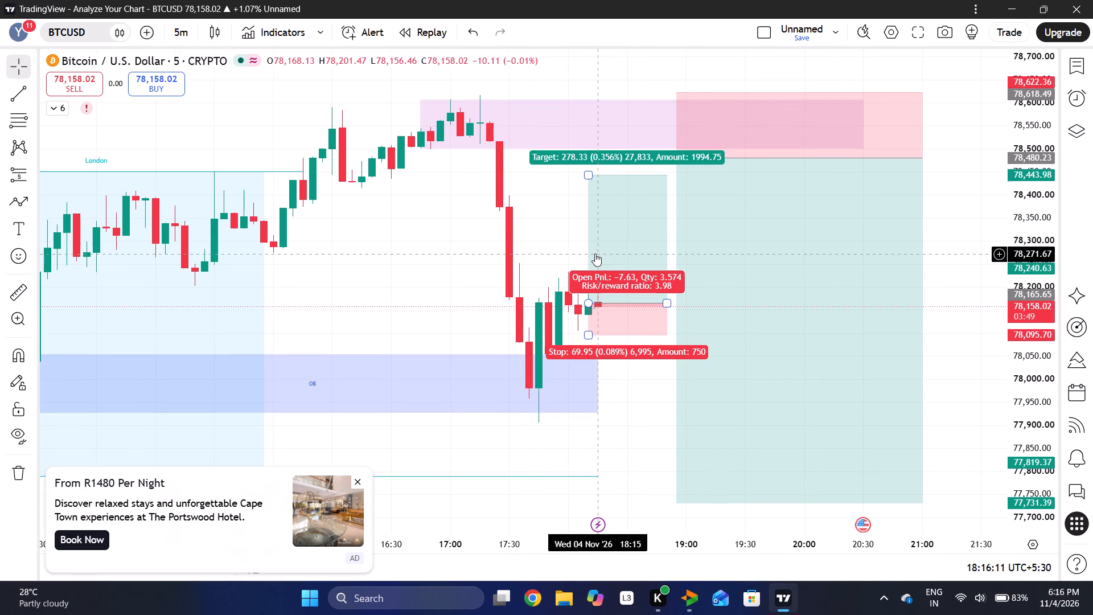
{"action": "left_click_drag", "start_coordinate": [584, 174], "coordinate": [601, 150]}
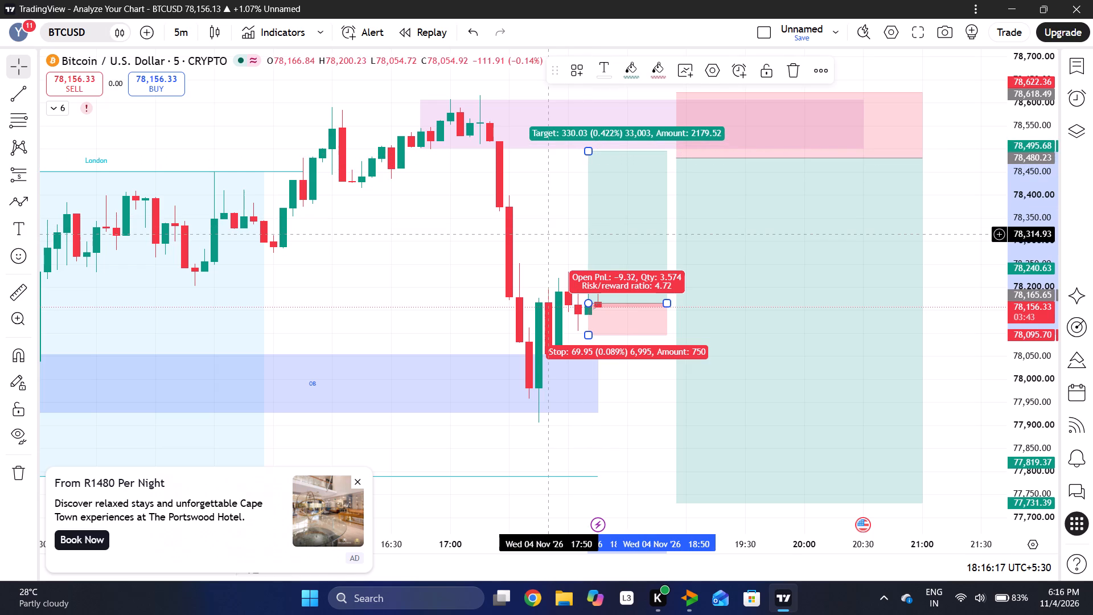
Review the adjusted long and short positions against the recent candles and zones, dismissing the advertisements.
{"action": "left_click_drag", "start_coordinate": [546, 234], "coordinate": [501, 233]}
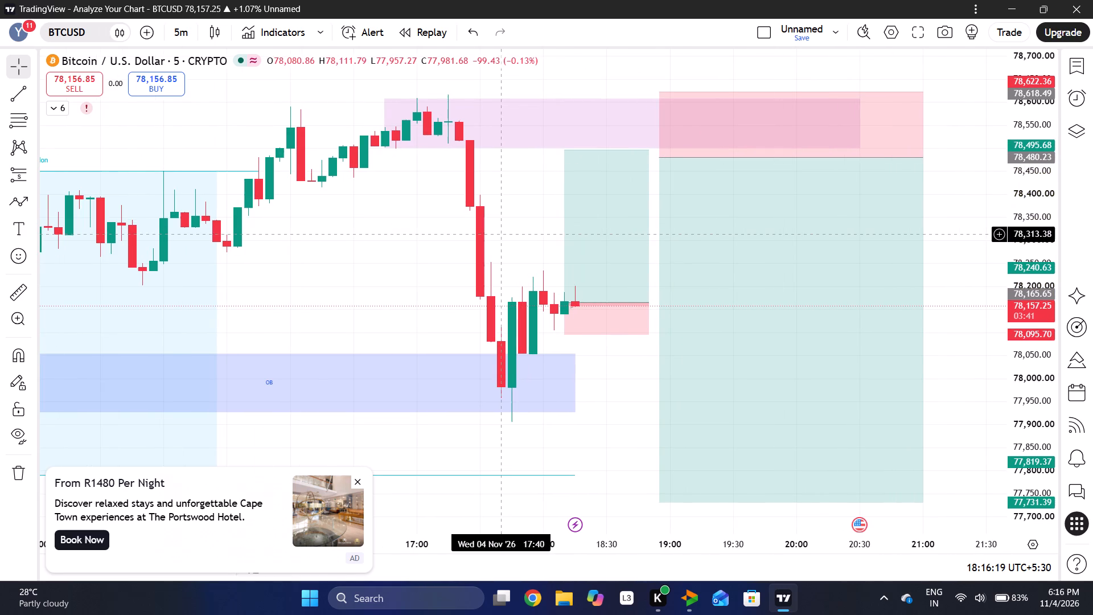
{"action": "left_click_drag", "start_coordinate": [1026, 229], "coordinate": [1030, 277]}
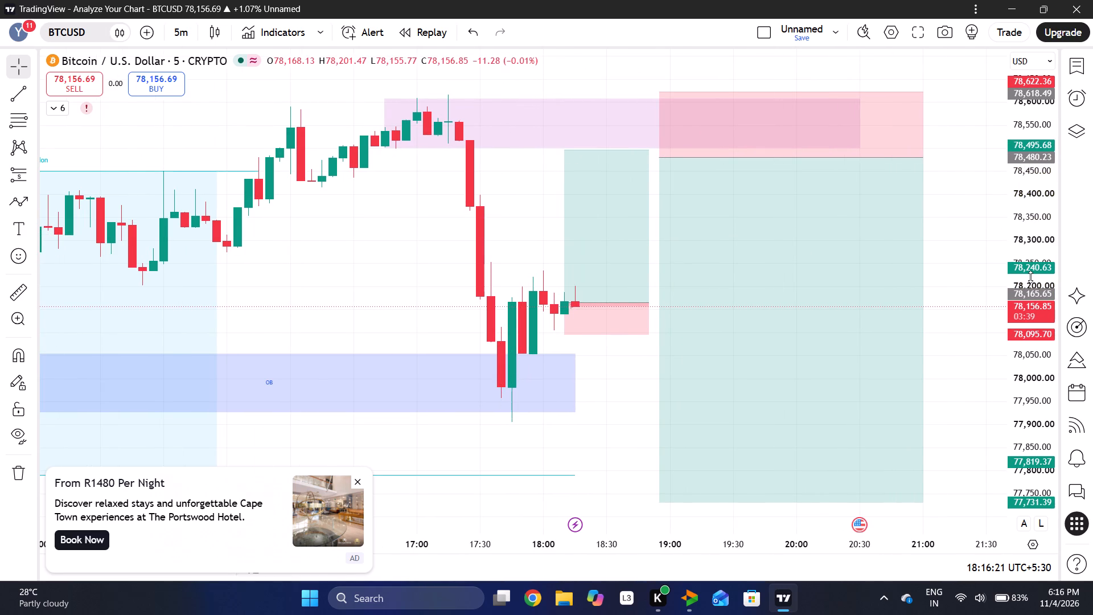
{"action": "left_click_drag", "start_coordinate": [1030, 277], "coordinate": [1030, 286]}
{"action": "left_click_drag", "start_coordinate": [953, 269], "coordinate": [734, 280]}
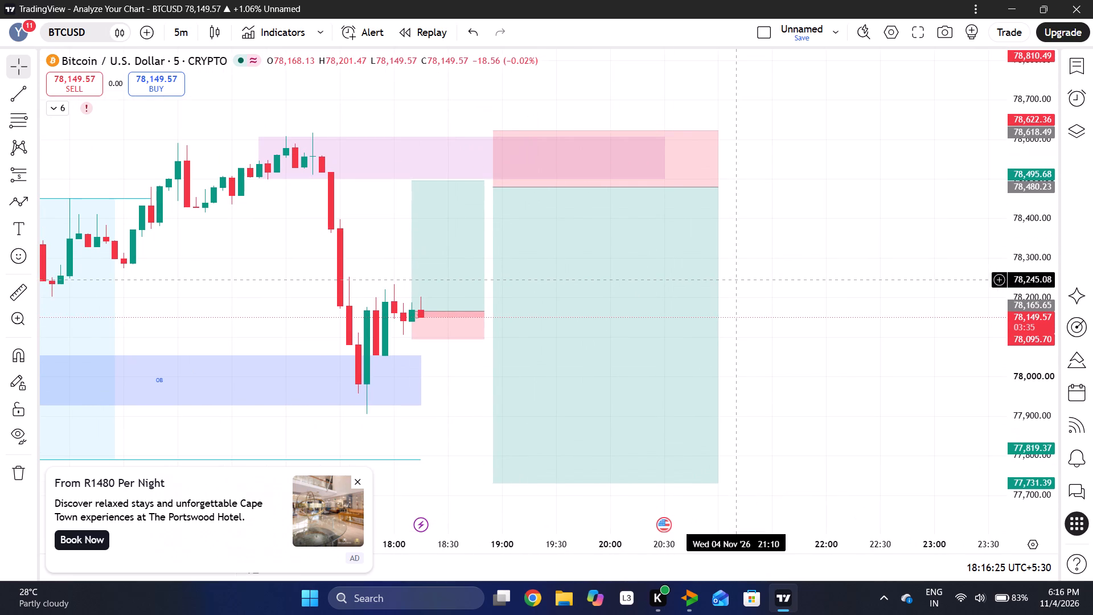
{"action": "left_click_drag", "start_coordinate": [843, 277], "coordinate": [718, 273]}
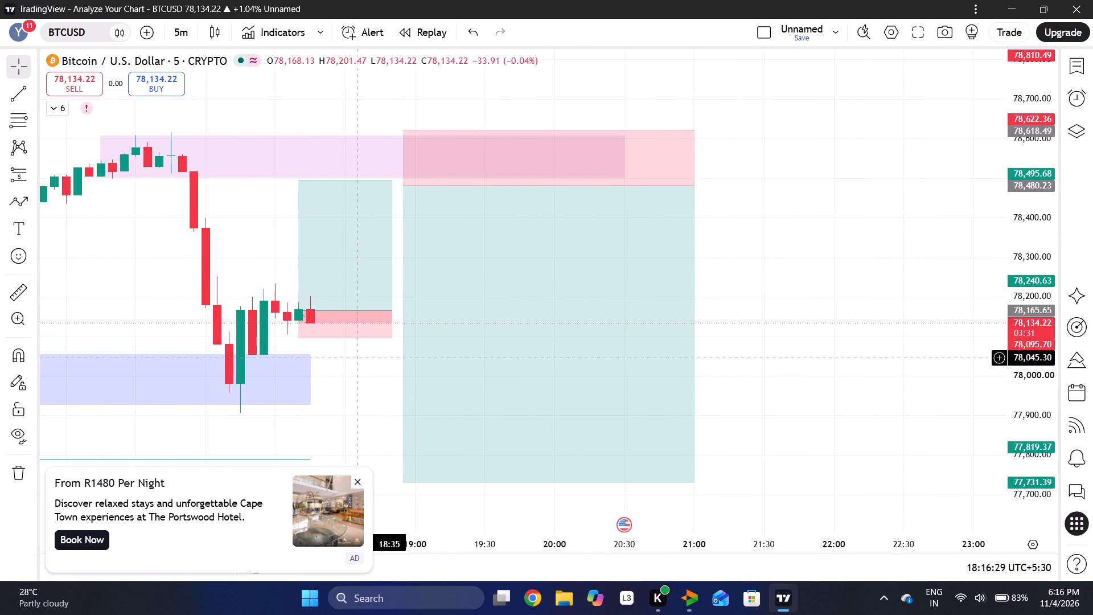
{"action": "scroll", "coordinate": [363, 363], "scroll_direction": "right", "scroll_amount": 4}
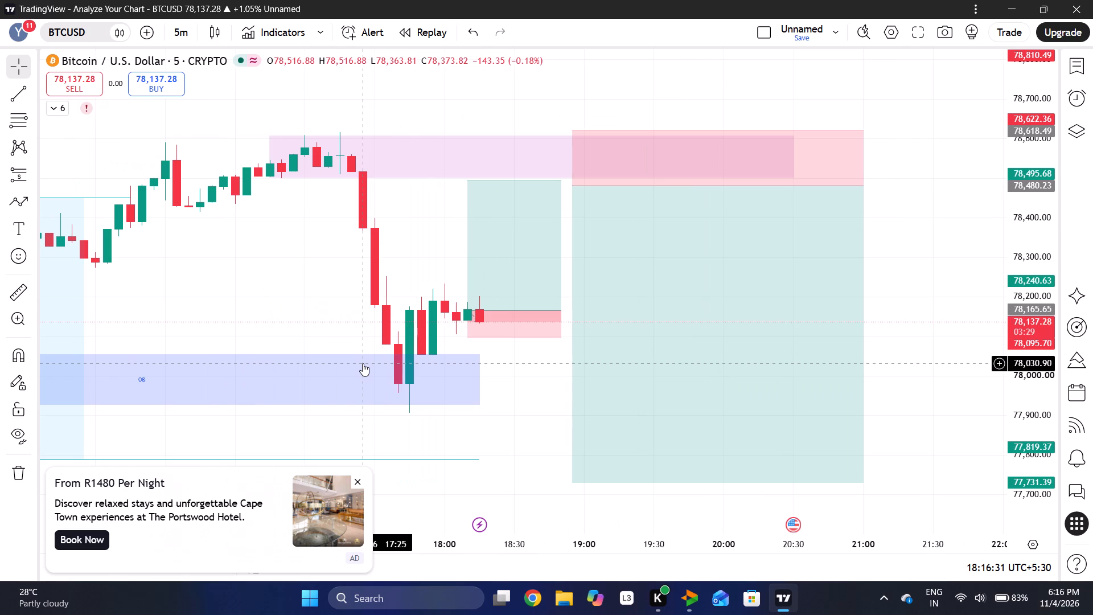
{"action": "left_click", "coordinate": [358, 481]}
{"action": "scroll", "coordinate": [452, 453], "scroll_direction": "right", "scroll_amount": 1}
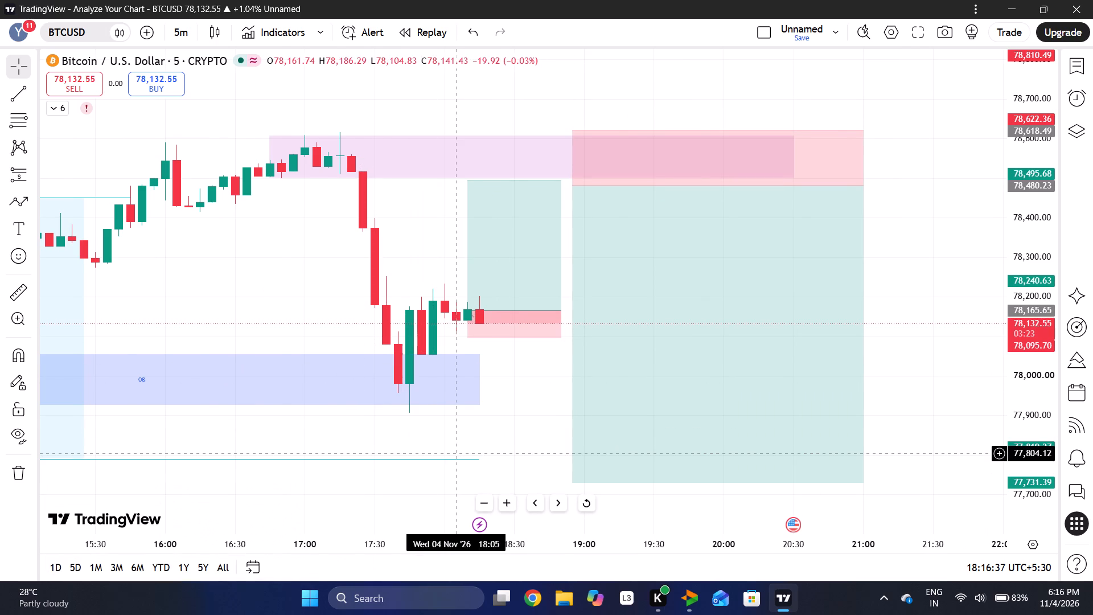
{"action": "left_click_drag", "start_coordinate": [1033, 409], "coordinate": [1063, 240]}
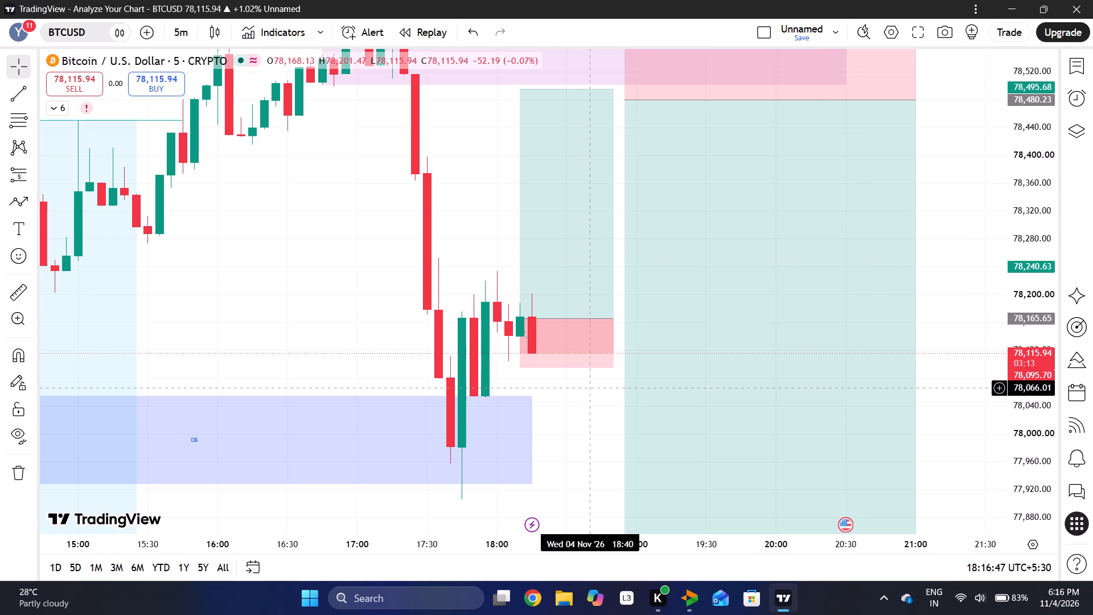
{"action": "scroll", "coordinate": [585, 387], "scroll_direction": "right", "scroll_amount": 1}
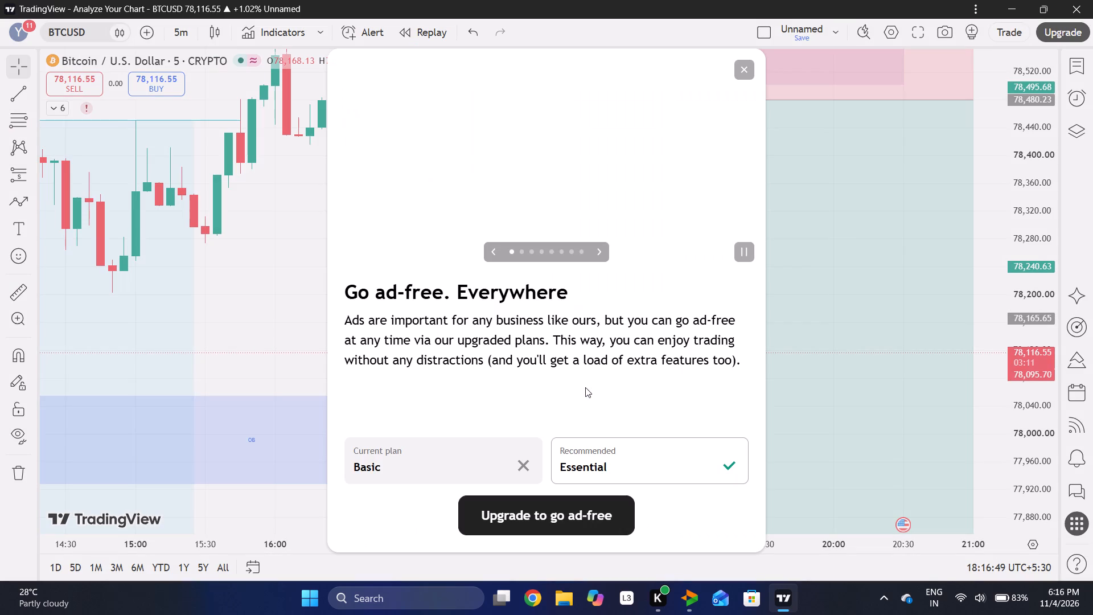
{"action": "left_click", "coordinate": [745, 68]}
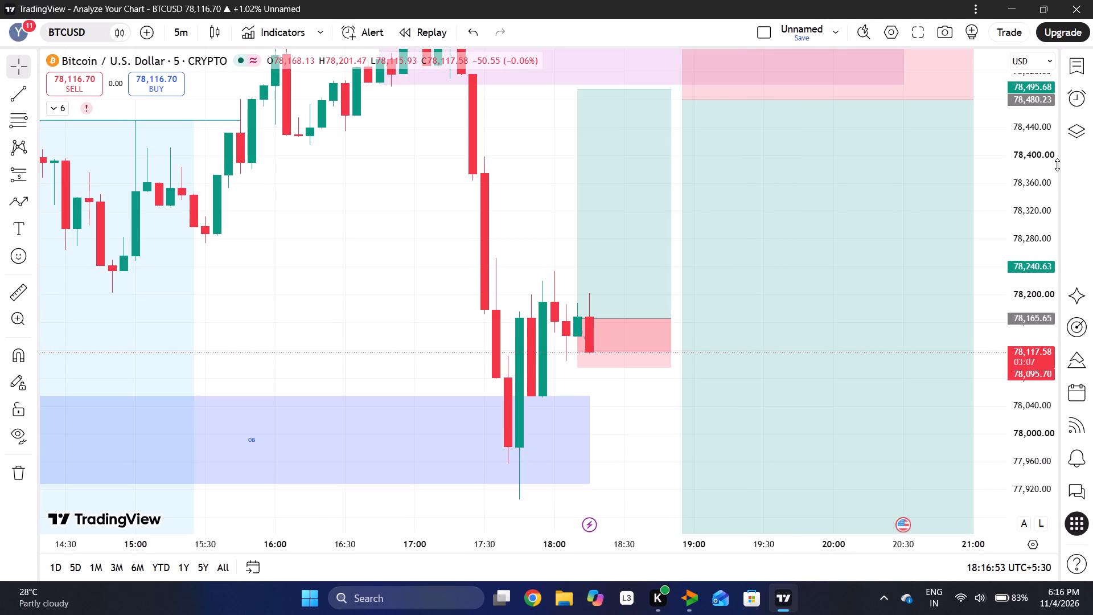
{"action": "left_click_drag", "start_coordinate": [1038, 136], "coordinate": [1029, 289]}
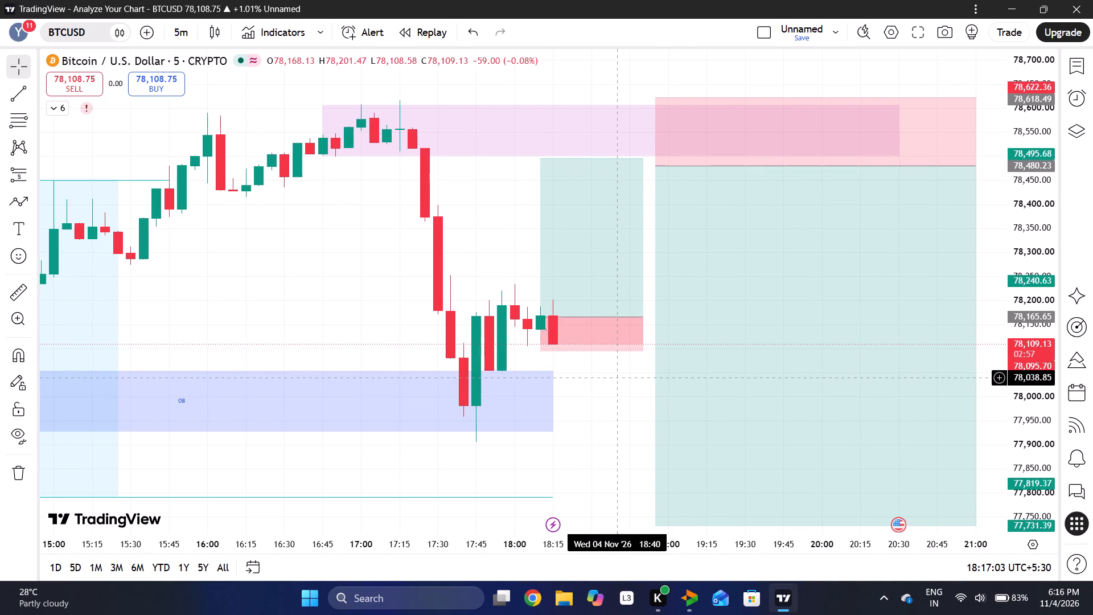
{"action": "left_click_drag", "start_coordinate": [617, 378], "coordinate": [556, 374]}
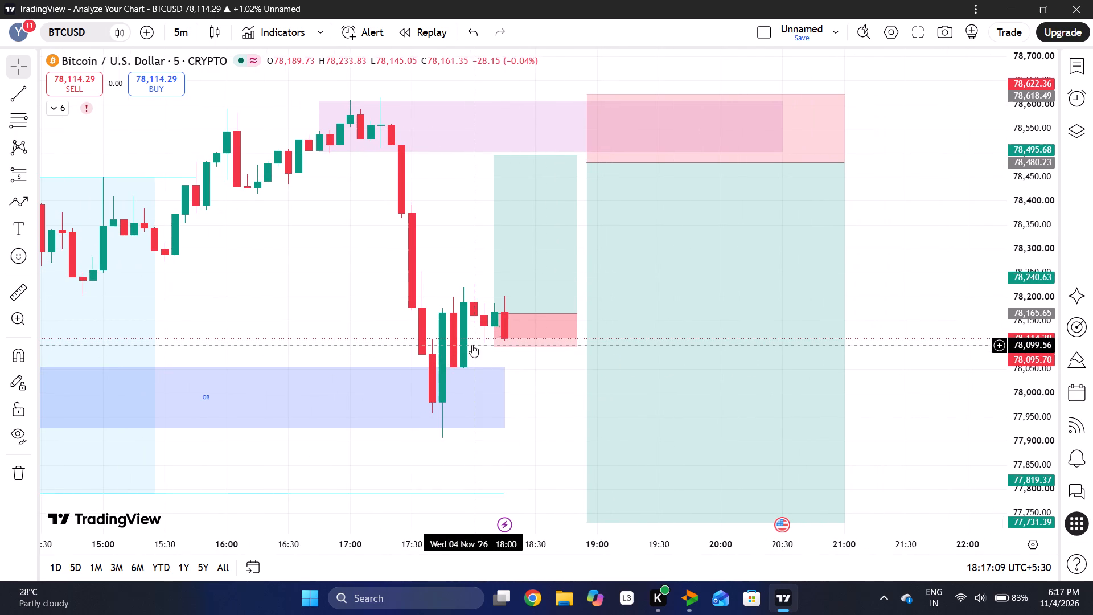
Examine the earlier price action back through the London session and the order block.
{"action": "scroll", "coordinate": [462, 346], "scroll_direction": "right", "scroll_amount": 2}
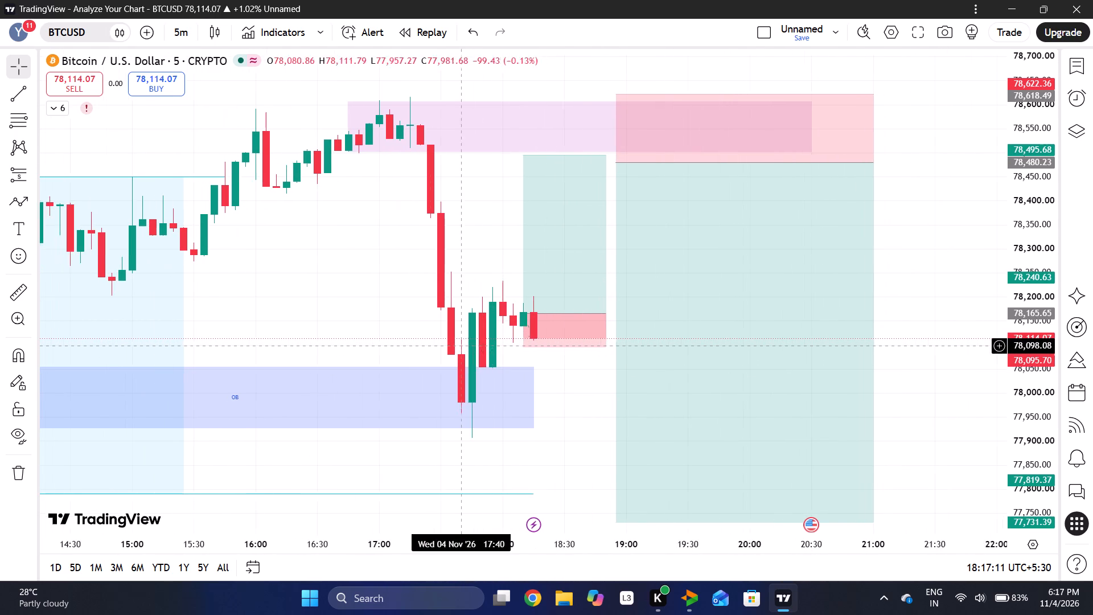
{"action": "scroll", "coordinate": [462, 346], "scroll_direction": "right", "scroll_amount": 5}
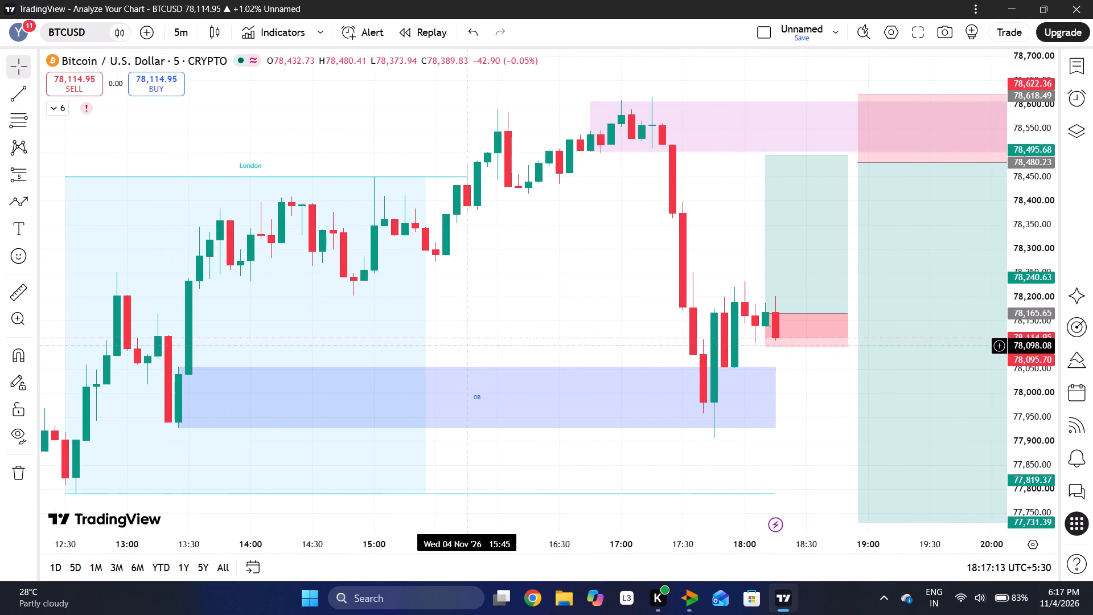
{"action": "scroll", "coordinate": [462, 346], "scroll_direction": "right", "scroll_amount": 4}
{"action": "scroll", "coordinate": [462, 346], "scroll_direction": "up", "scroll_amount": 1}
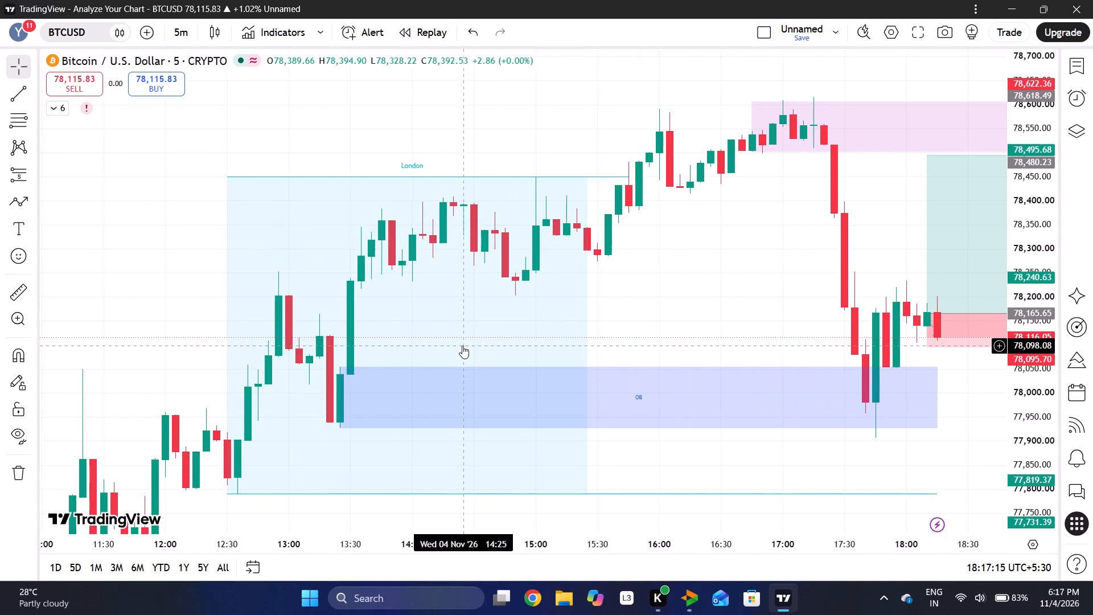
{"action": "scroll", "coordinate": [462, 346], "scroll_direction": "up", "scroll_amount": 2}
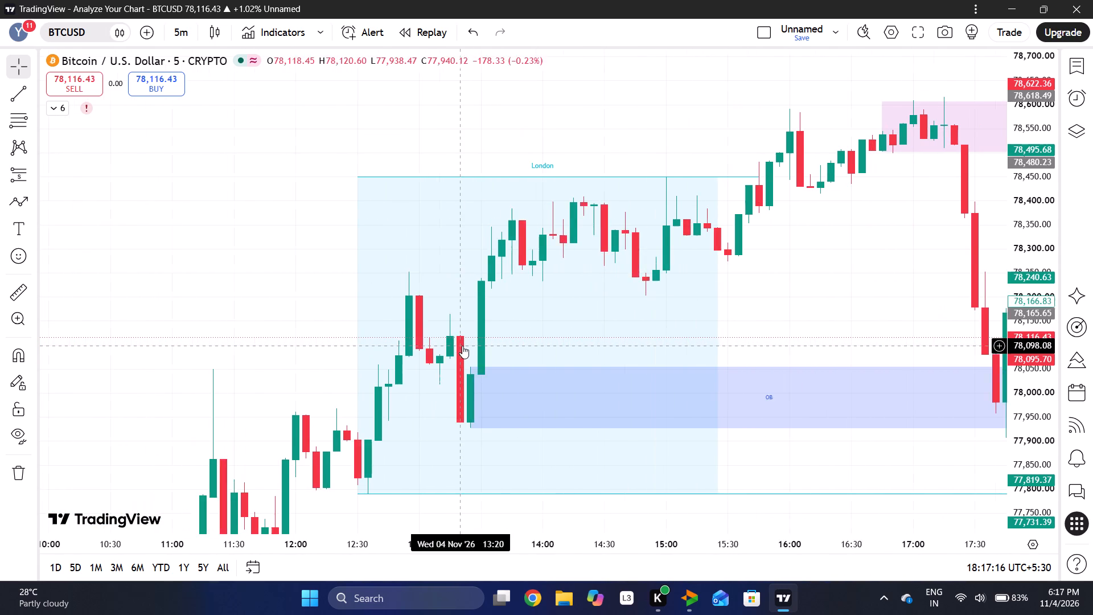
{"action": "scroll", "coordinate": [462, 346], "scroll_direction": "up", "scroll_amount": 2}
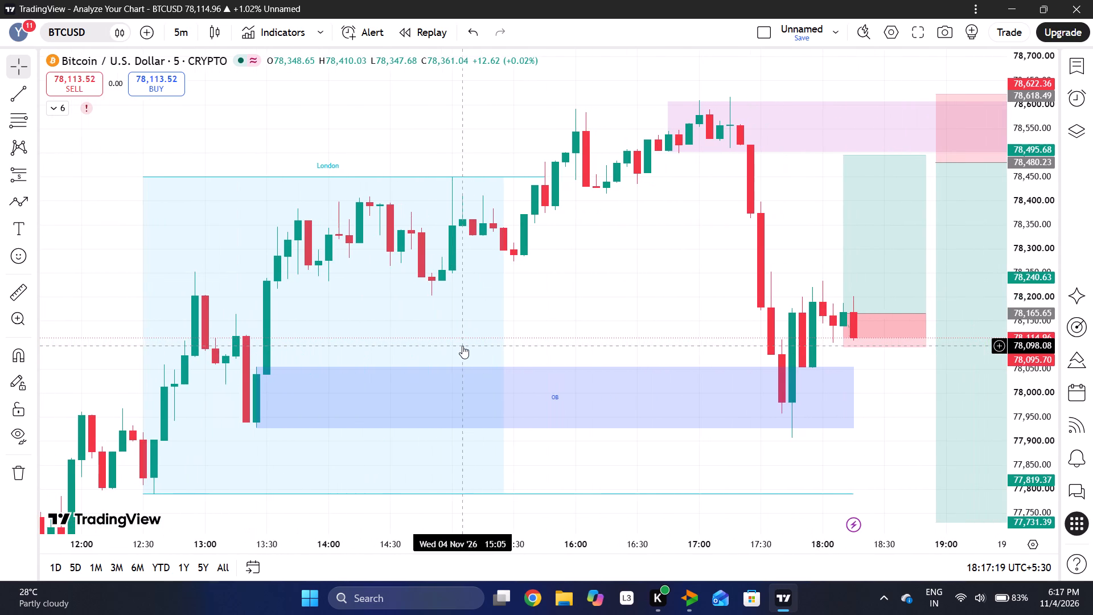
Review the long and short positions against the recent BTCUSD candles, the purple zone and the order block.
{"action": "scroll", "coordinate": [462, 346], "scroll_direction": "left", "scroll_amount": 2}
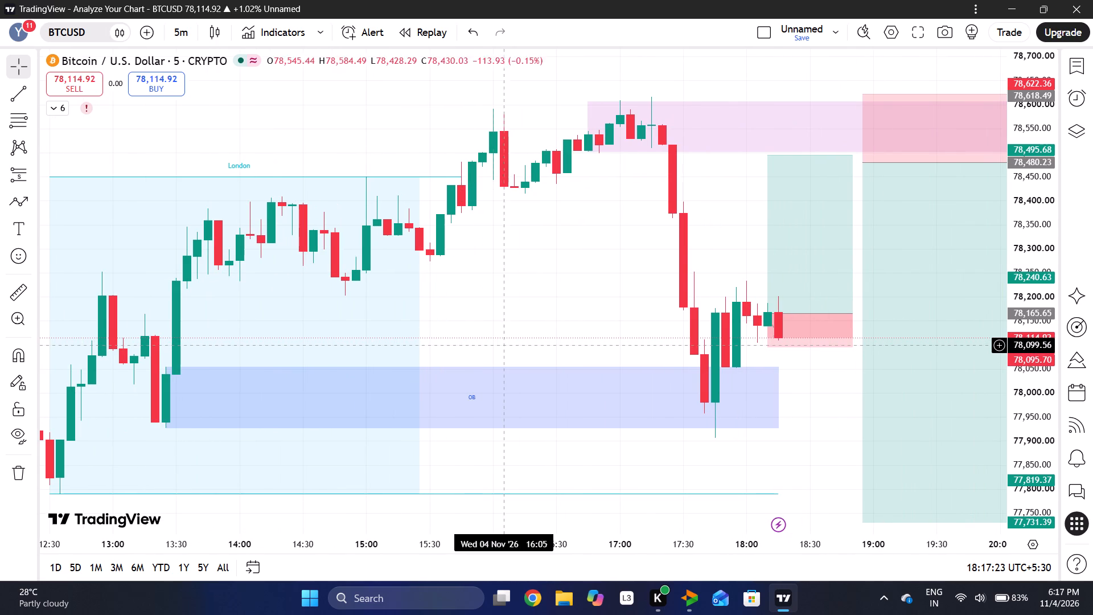
{"action": "scroll", "coordinate": [532, 345], "scroll_direction": "left", "scroll_amount": 2}
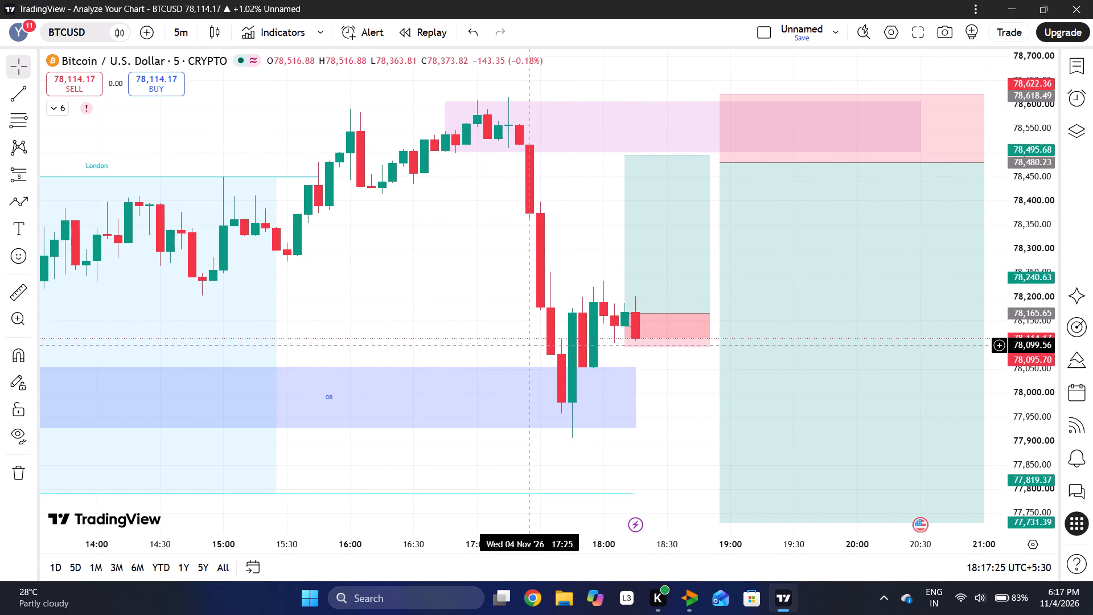
{"action": "scroll", "coordinate": [532, 345], "scroll_direction": "left", "scroll_amount": 3}
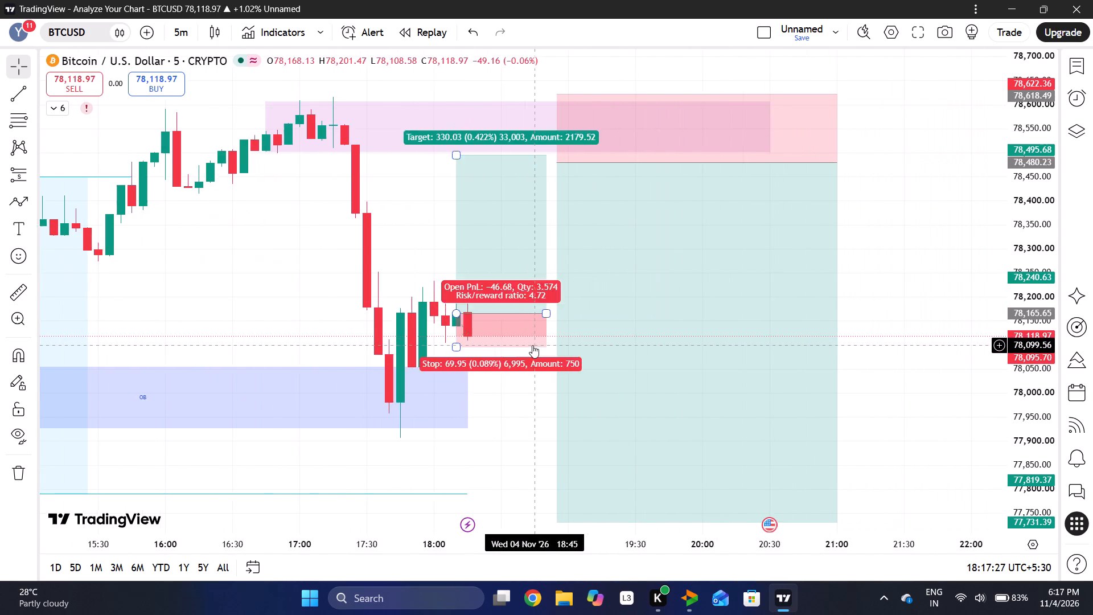
{"action": "scroll", "coordinate": [532, 345], "scroll_direction": "left", "scroll_amount": 3}
{"action": "scroll", "coordinate": [532, 345], "scroll_direction": "right", "scroll_amount": 1}
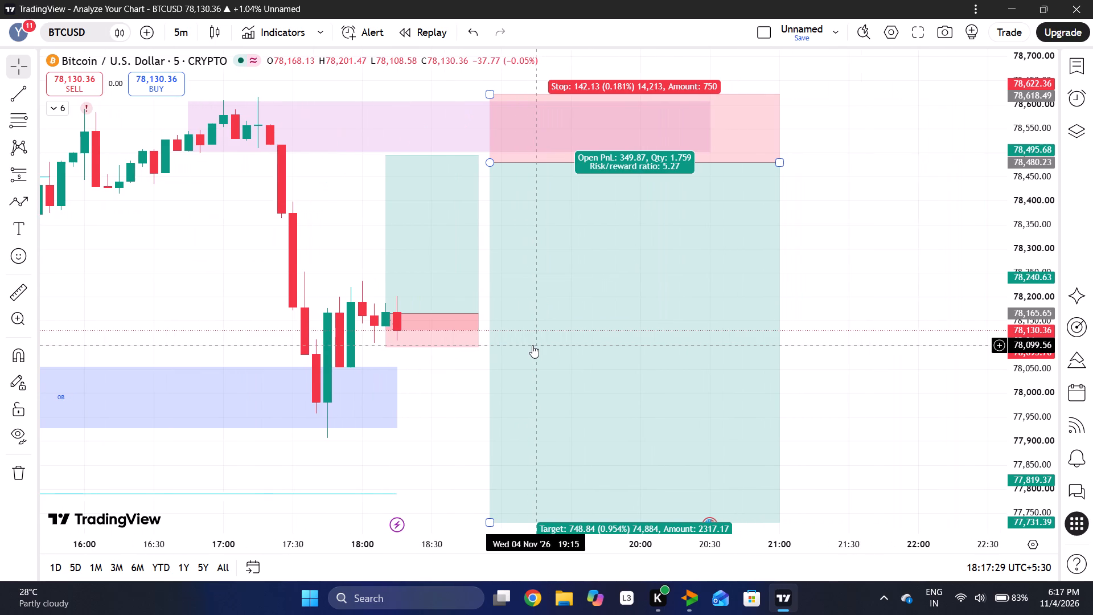
{"action": "scroll", "coordinate": [532, 345], "scroll_direction": "right", "scroll_amount": 2}
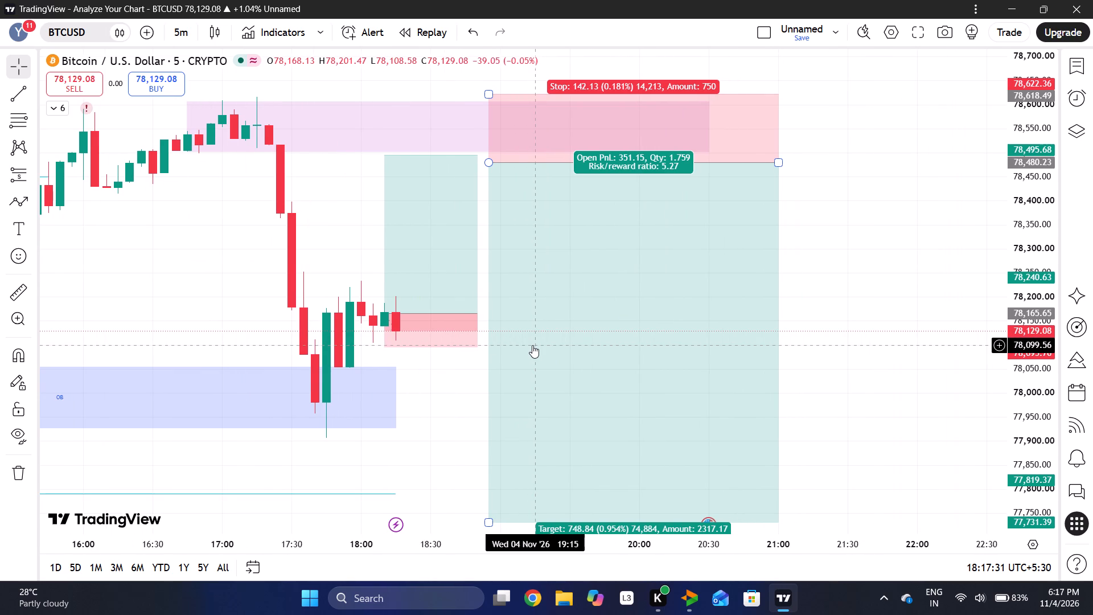
{"action": "scroll", "coordinate": [532, 345], "scroll_direction": "right", "scroll_amount": 2}
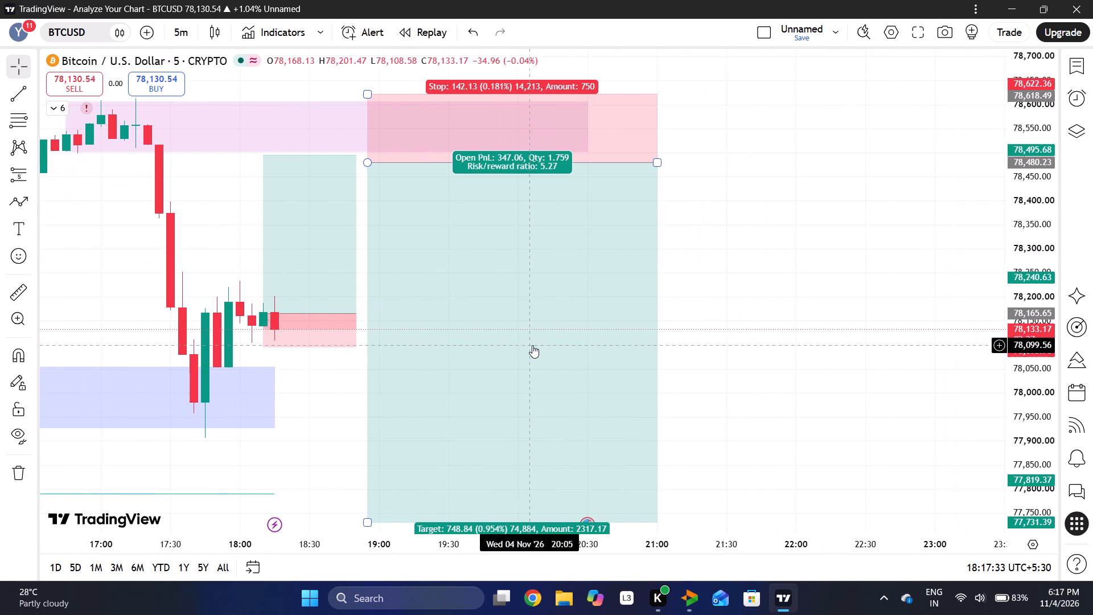
{"action": "scroll", "coordinate": [532, 345], "scroll_direction": "right", "scroll_amount": 1}
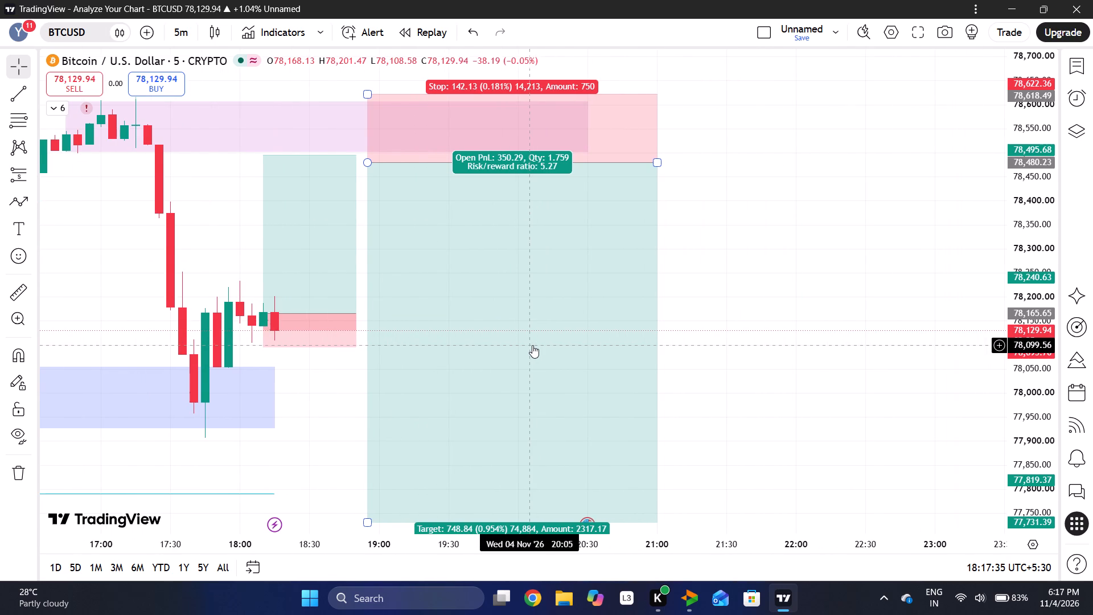
{"action": "scroll", "coordinate": [532, 345], "scroll_direction": "right", "scroll_amount": 1}
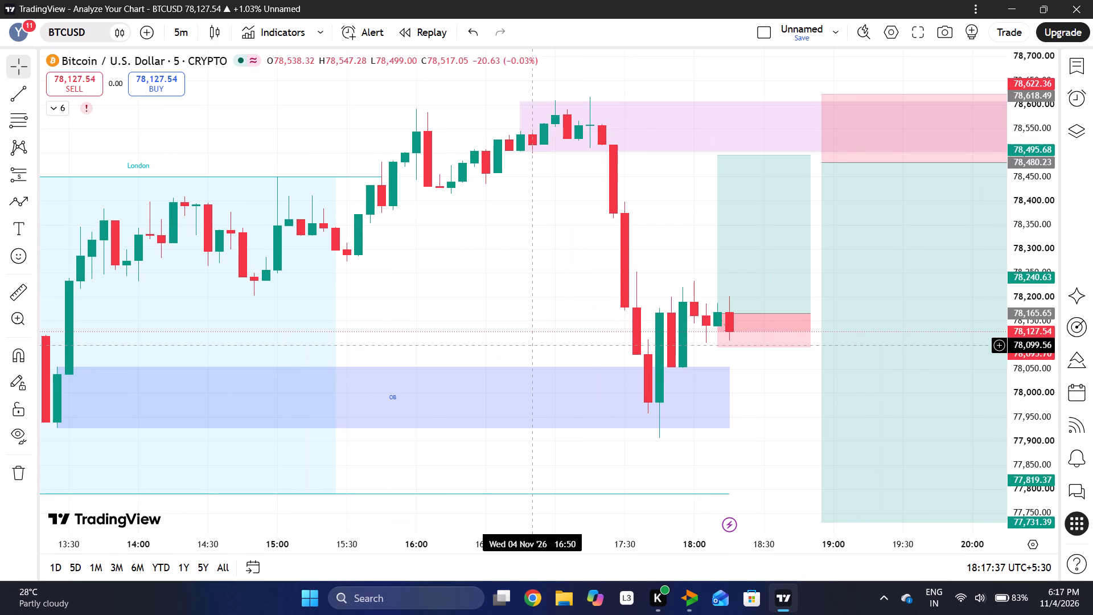
{"action": "scroll", "coordinate": [532, 345], "scroll_direction": "right", "scroll_amount": 1}
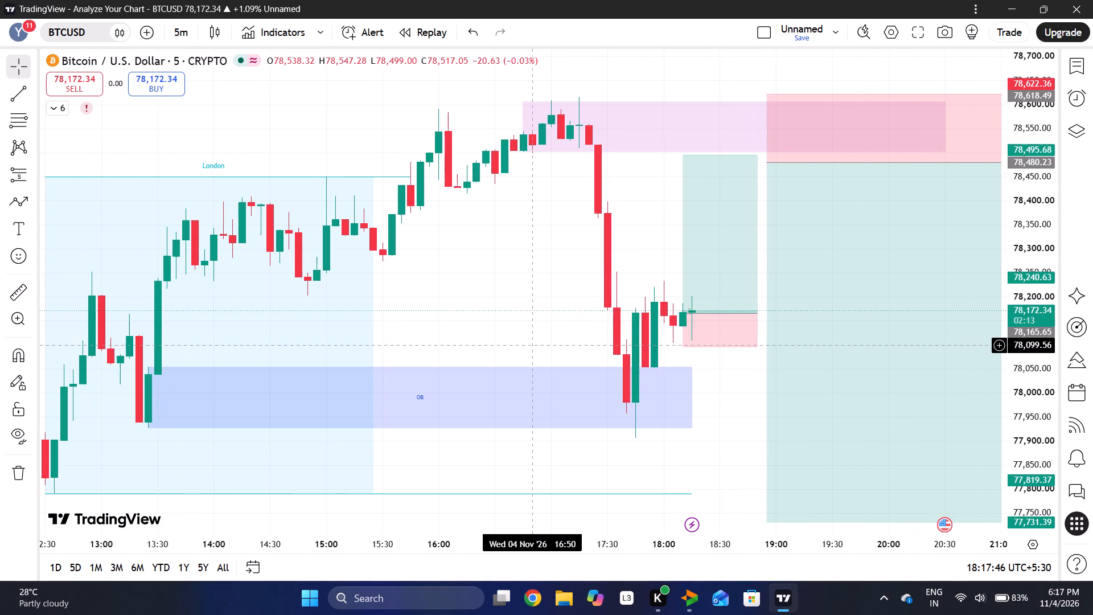
{"action": "left_click_drag", "start_coordinate": [532, 345], "coordinate": [480, 343]}
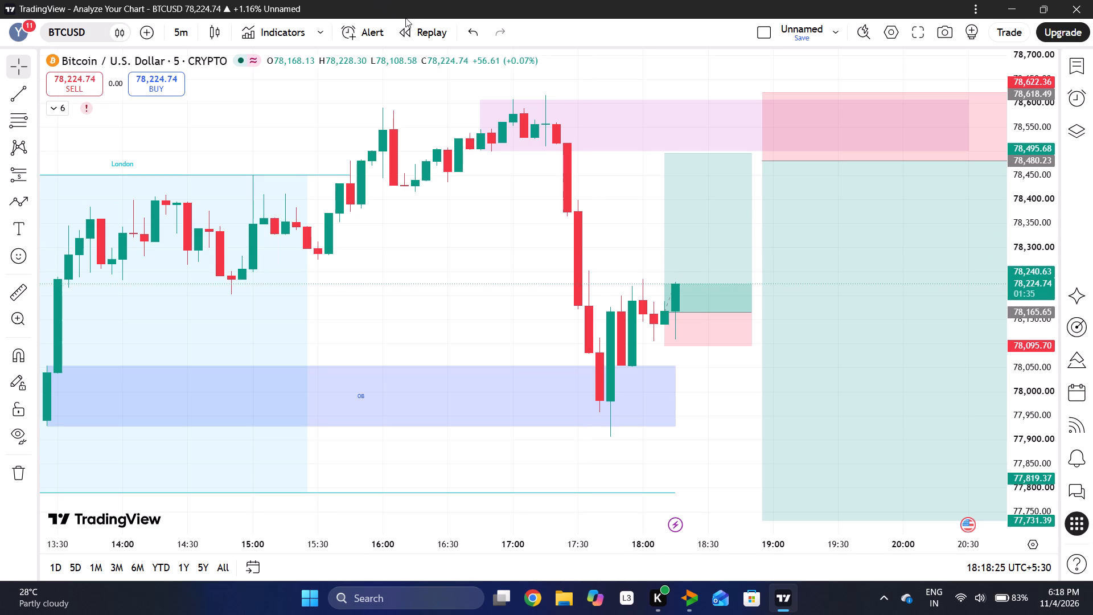
Examine the purple supply zone and the drop from it relative to the London session, order block and both planned positions.
{"action": "left_click", "coordinate": [584, 151]}
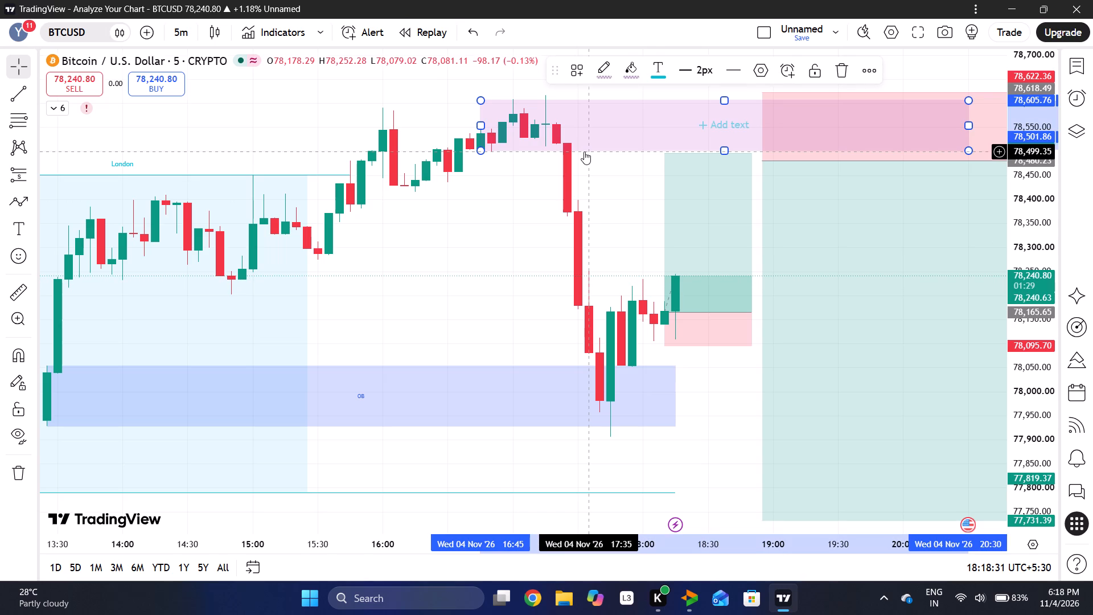
{"action": "left_click", "coordinate": [507, 183]}
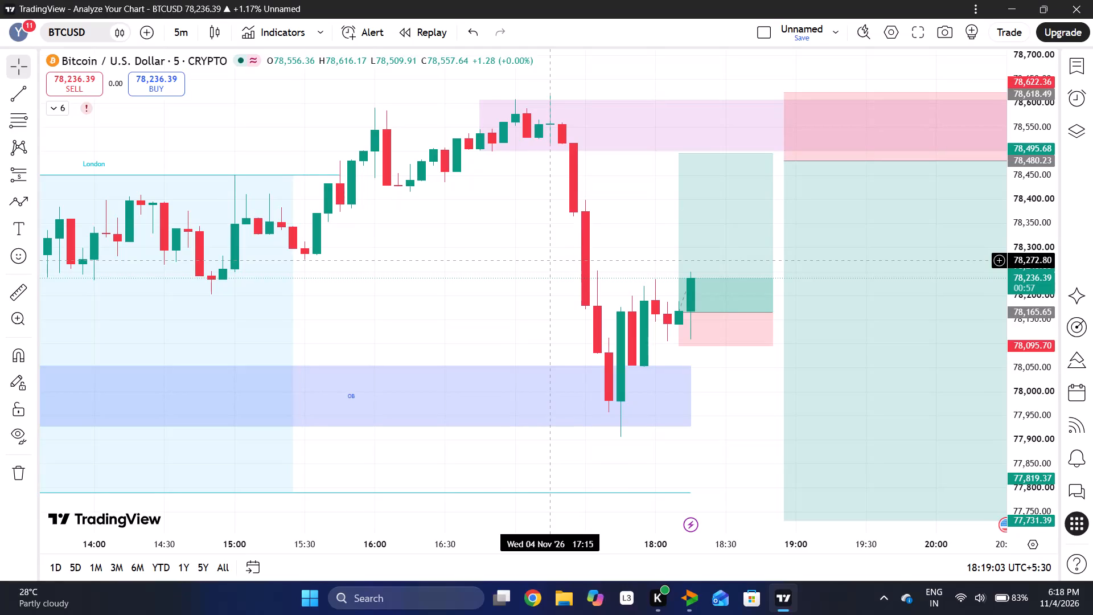
{"action": "left_click_drag", "start_coordinate": [502, 259], "coordinate": [337, 242]}
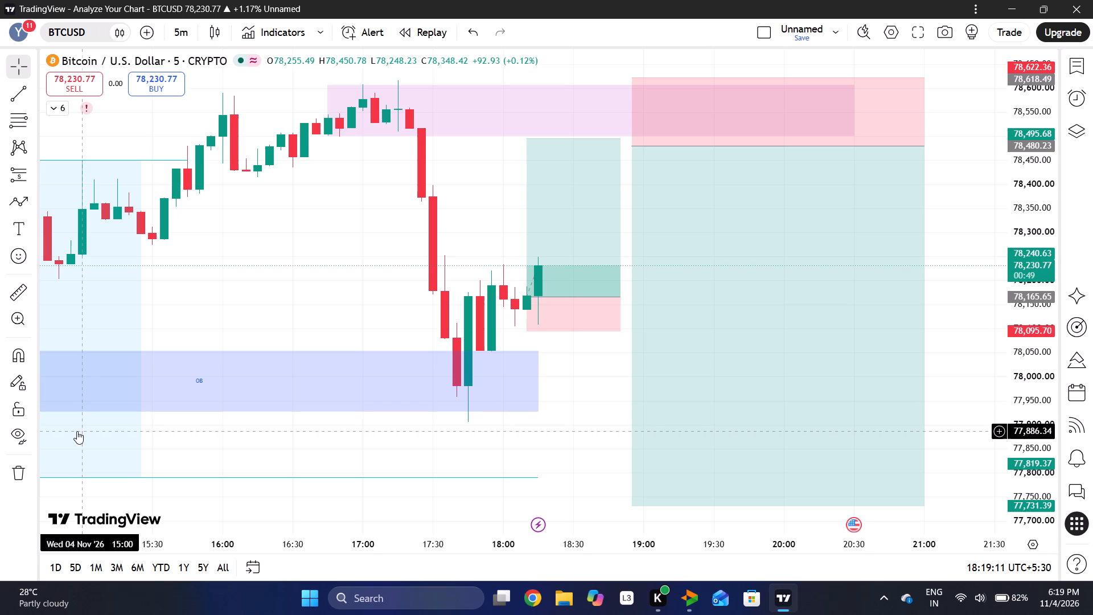
{"action": "left_click_drag", "start_coordinate": [447, 228], "coordinate": [300, 247]}
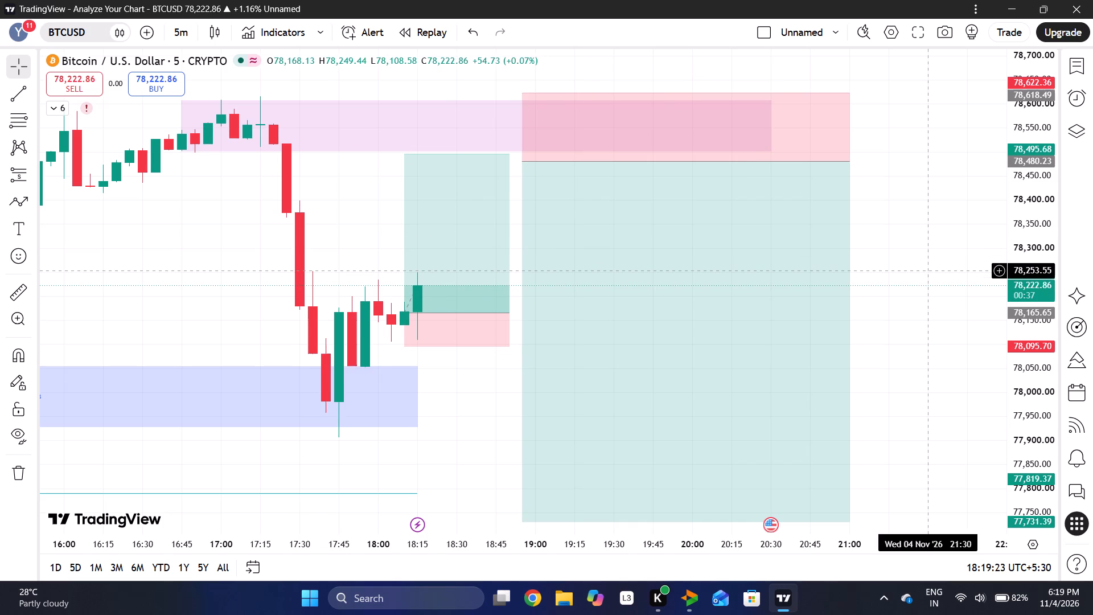
{"action": "left_click_drag", "start_coordinate": [932, 270], "coordinate": [714, 265]}
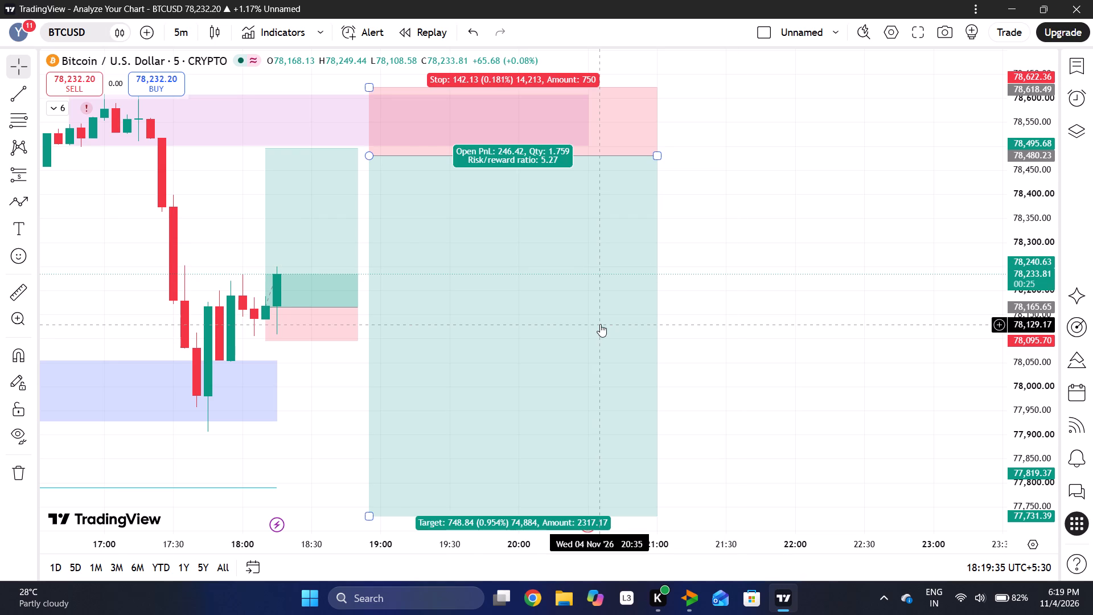
{"action": "left_click_drag", "start_coordinate": [195, 252], "coordinate": [330, 265]}
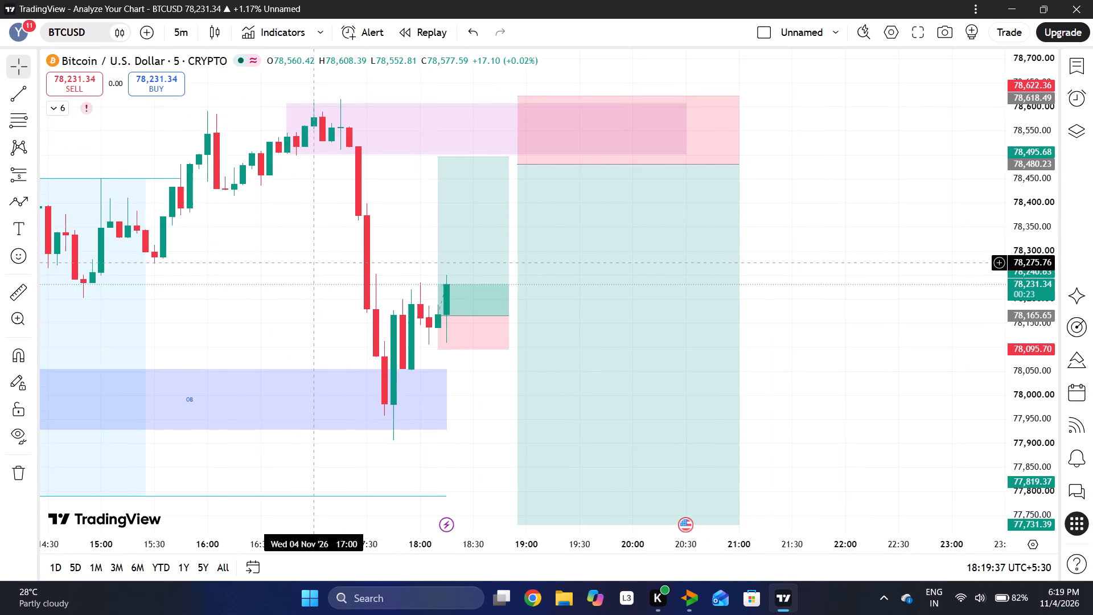
{"action": "left_click_drag", "start_coordinate": [330, 265], "coordinate": [336, 266]}
{"action": "left_click_drag", "start_coordinate": [1020, 217], "coordinate": [1019, 317]}
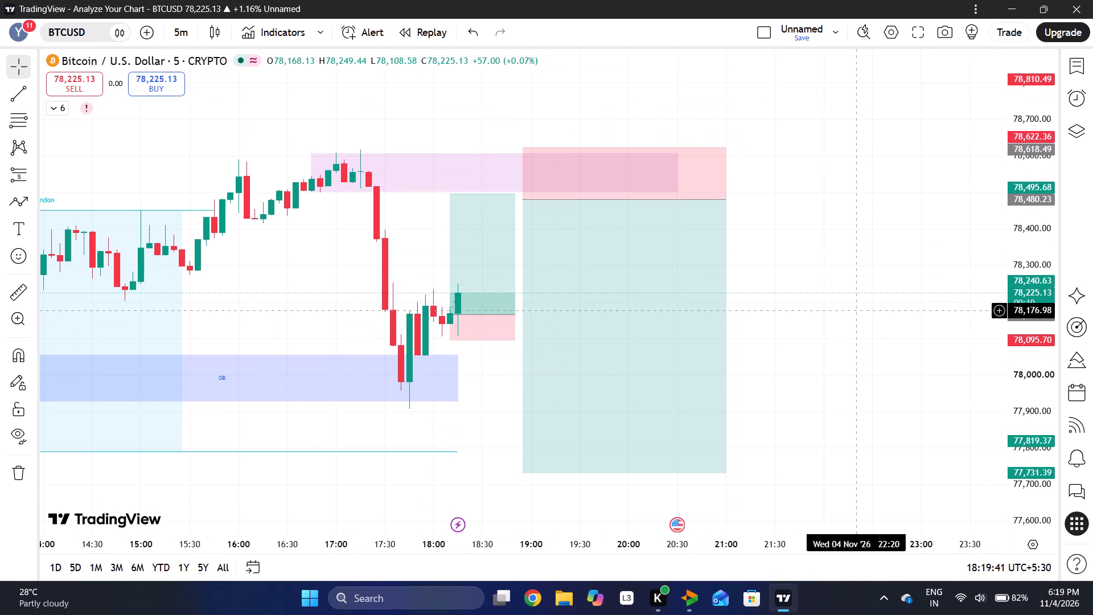
{"action": "scroll", "coordinate": [766, 318], "scroll_direction": "right", "scroll_amount": 1}
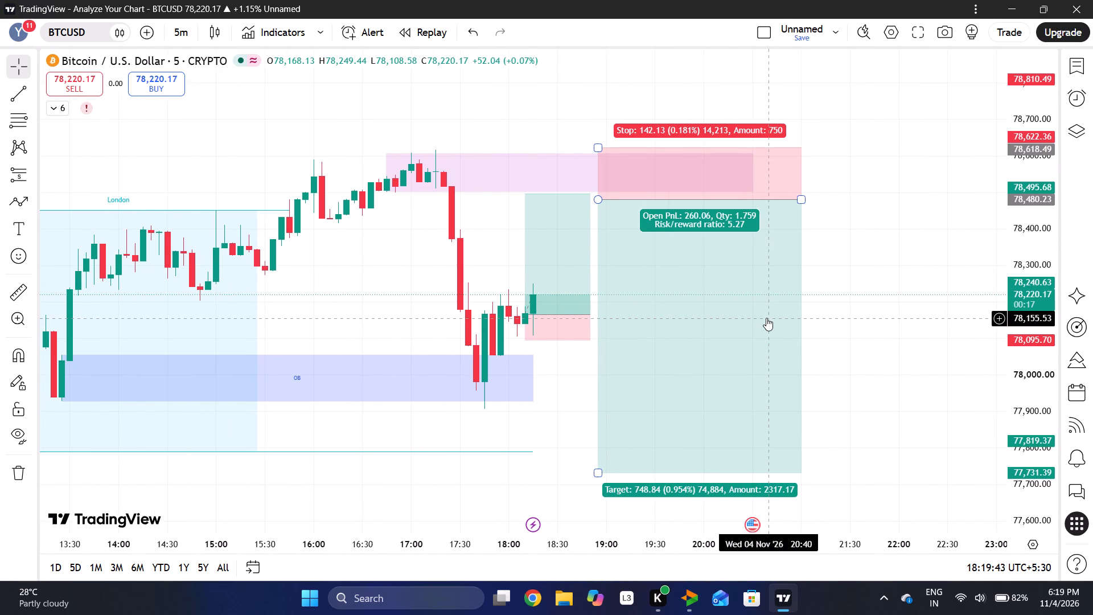
{"action": "scroll", "coordinate": [766, 318], "scroll_direction": "right", "scroll_amount": 3}
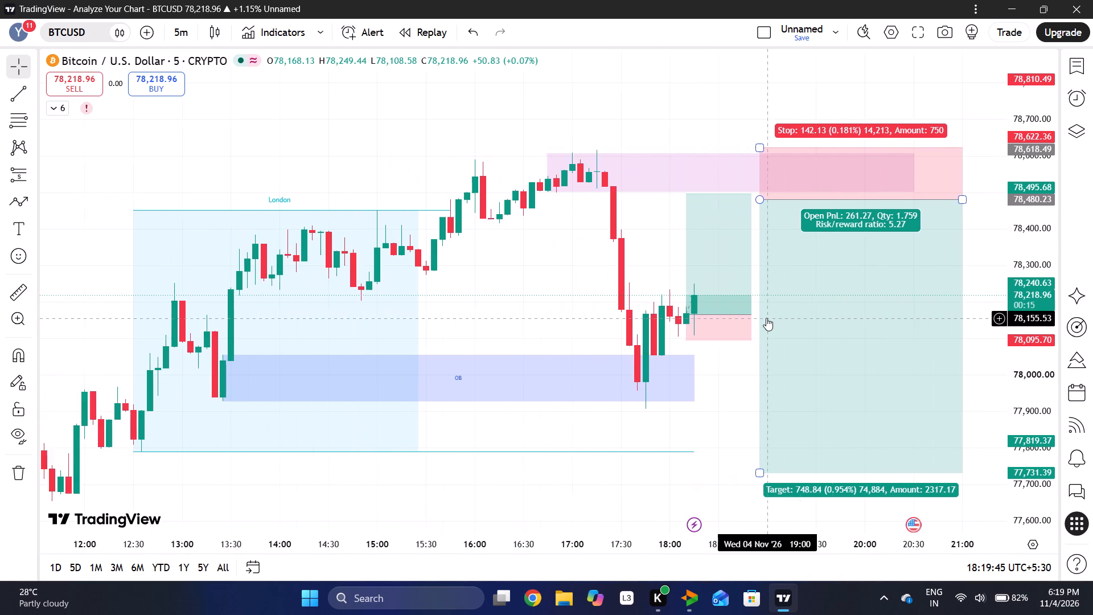
{"action": "scroll", "coordinate": [766, 318], "scroll_direction": "right", "scroll_amount": 5}
{"action": "left_click_drag", "start_coordinate": [766, 318], "coordinate": [603, 311]}
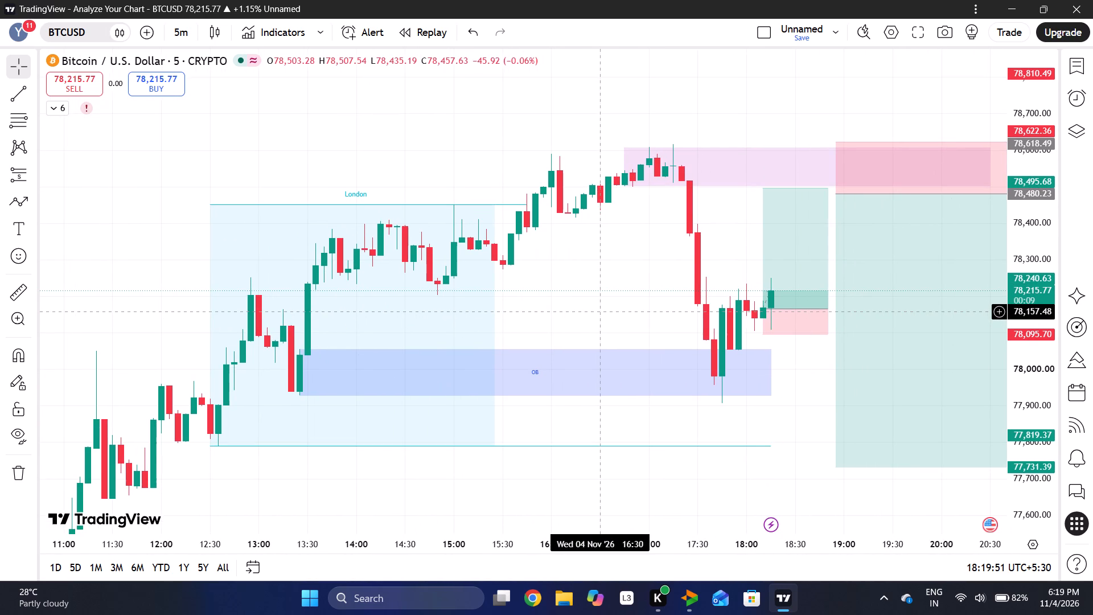
{"action": "left_click_drag", "start_coordinate": [603, 311], "coordinate": [437, 284]}
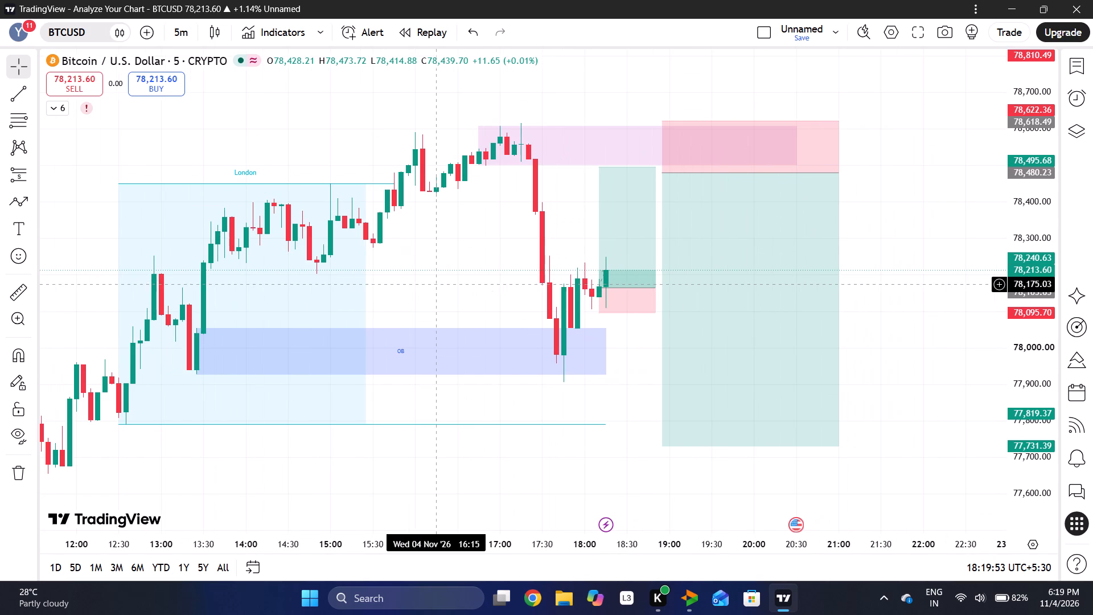
Switch the chart to gold (XAUUSD, OANDA) and inspect its 5-minute price action around the London session and order block.
{"action": "left_click", "coordinate": [65, 32]}
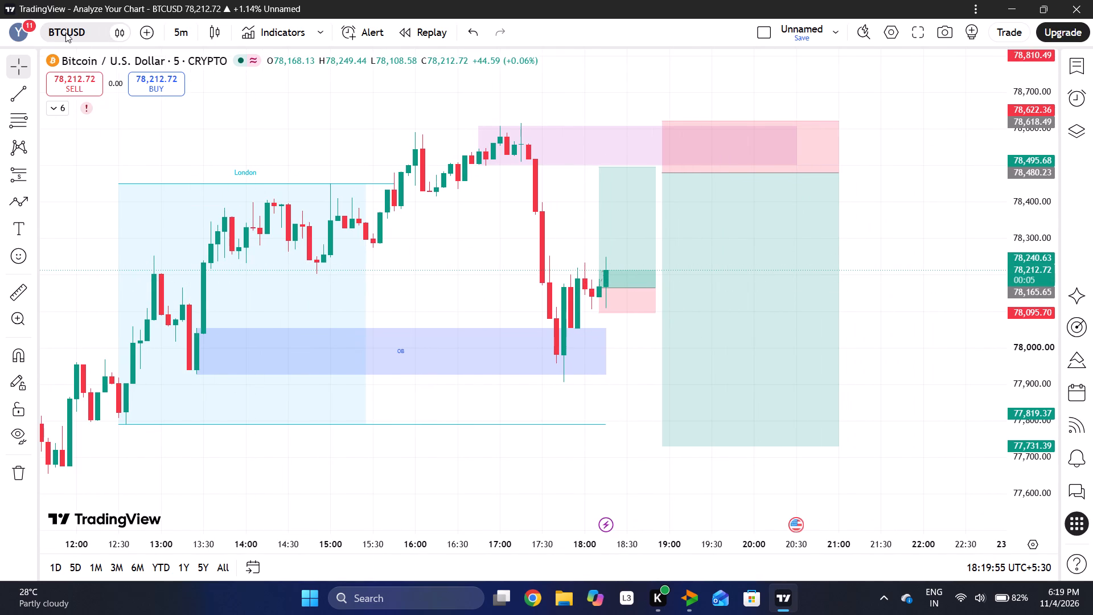
{"action": "key", "text": "space"}
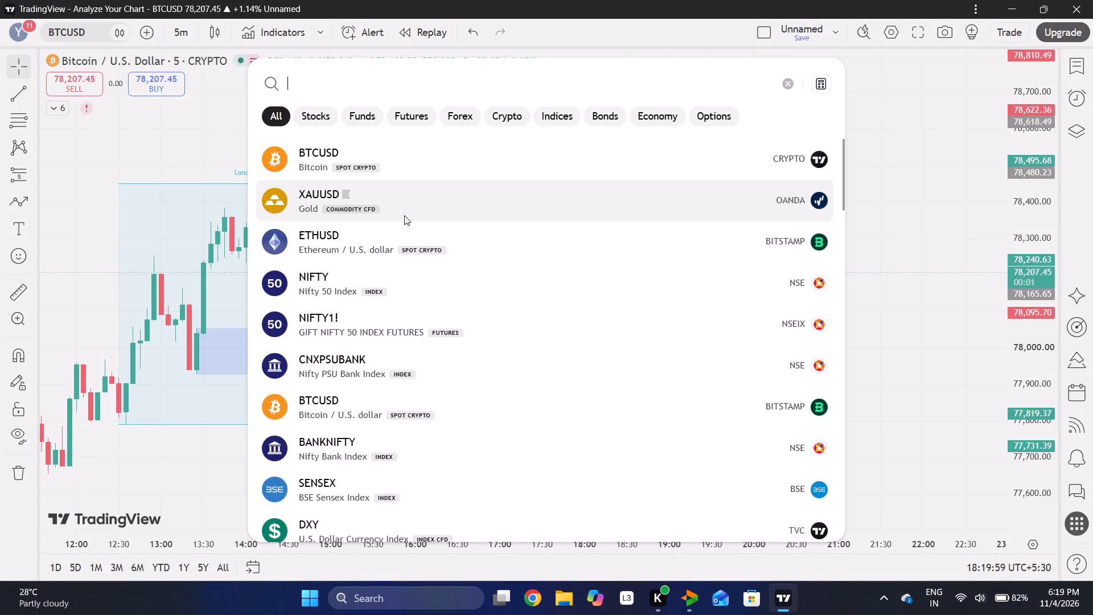
{"action": "left_click", "coordinate": [409, 204]}
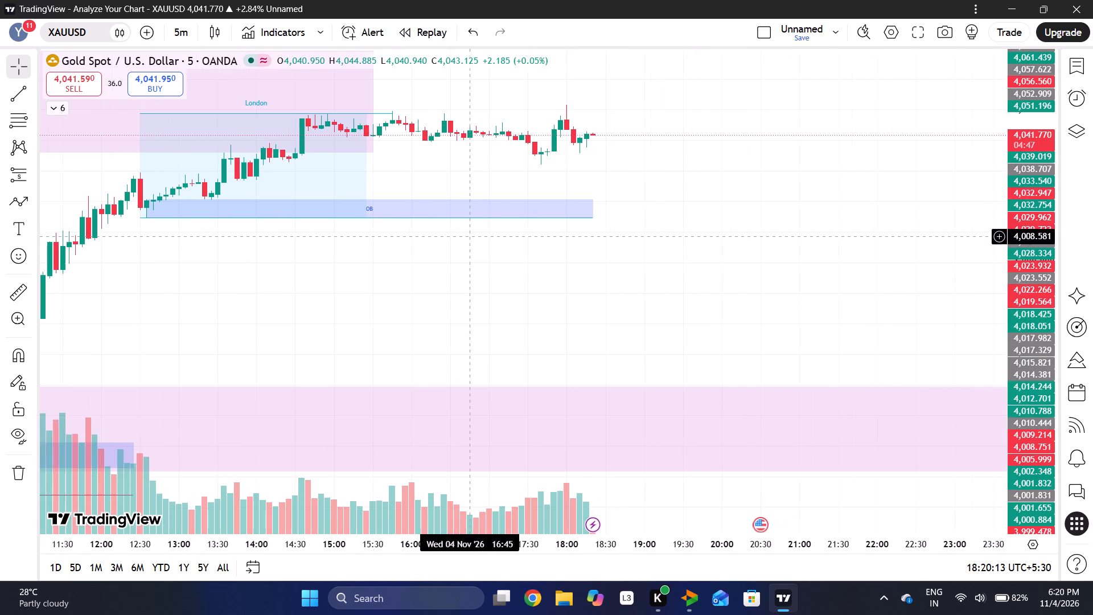
{"action": "left_click_drag", "start_coordinate": [470, 236], "coordinate": [557, 363]}
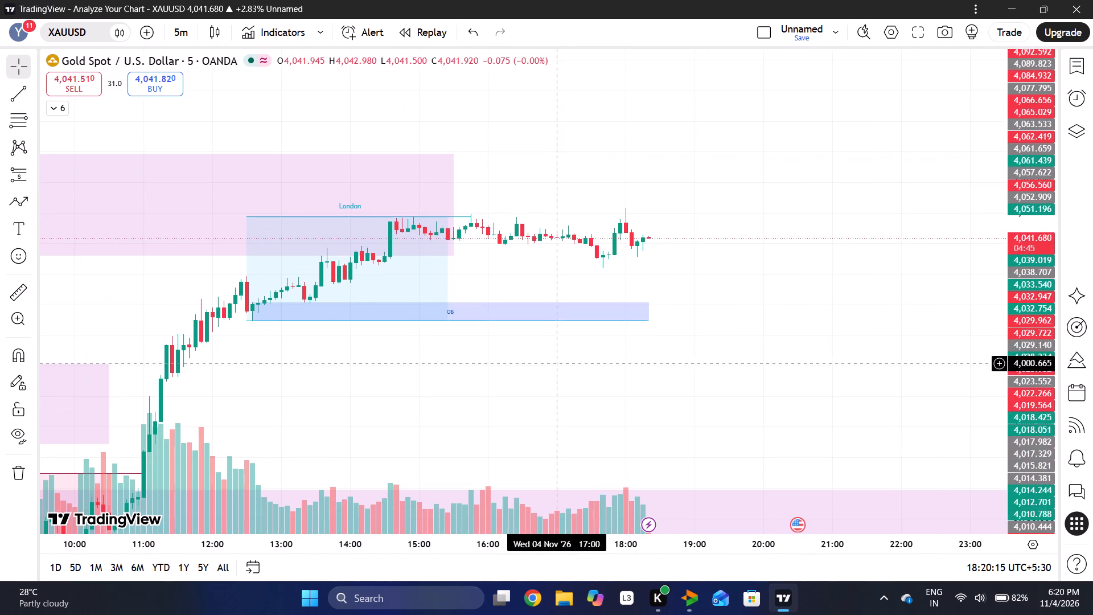
{"action": "left_click_drag", "start_coordinate": [1028, 364], "coordinate": [1092, 15]}
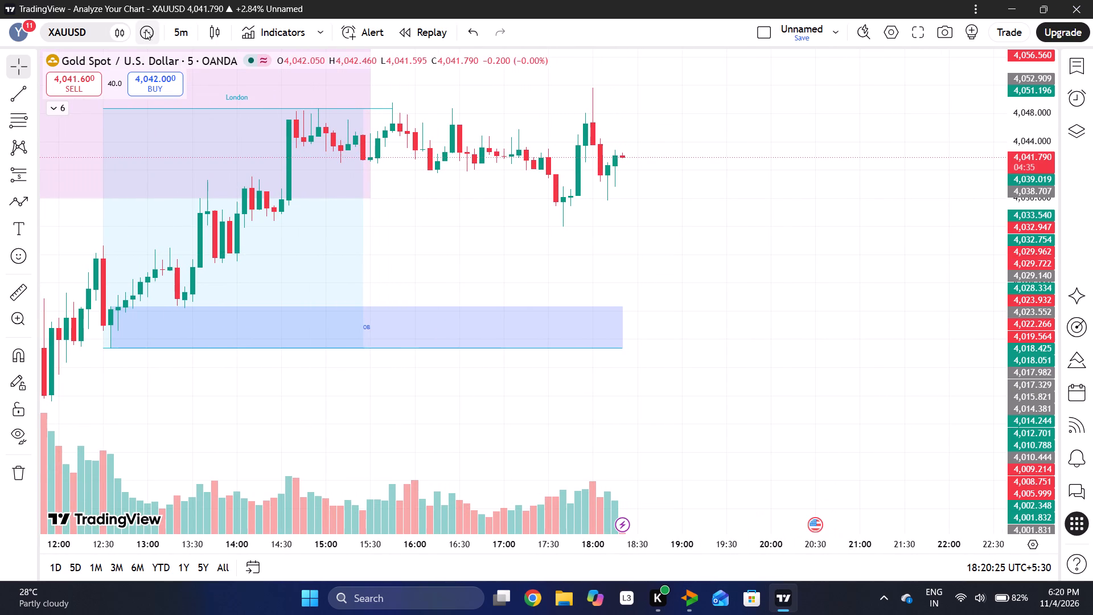
Switch the chart back to BTCUSD.
{"action": "left_click", "coordinate": [91, 34]}
{"action": "key", "text": "space"}
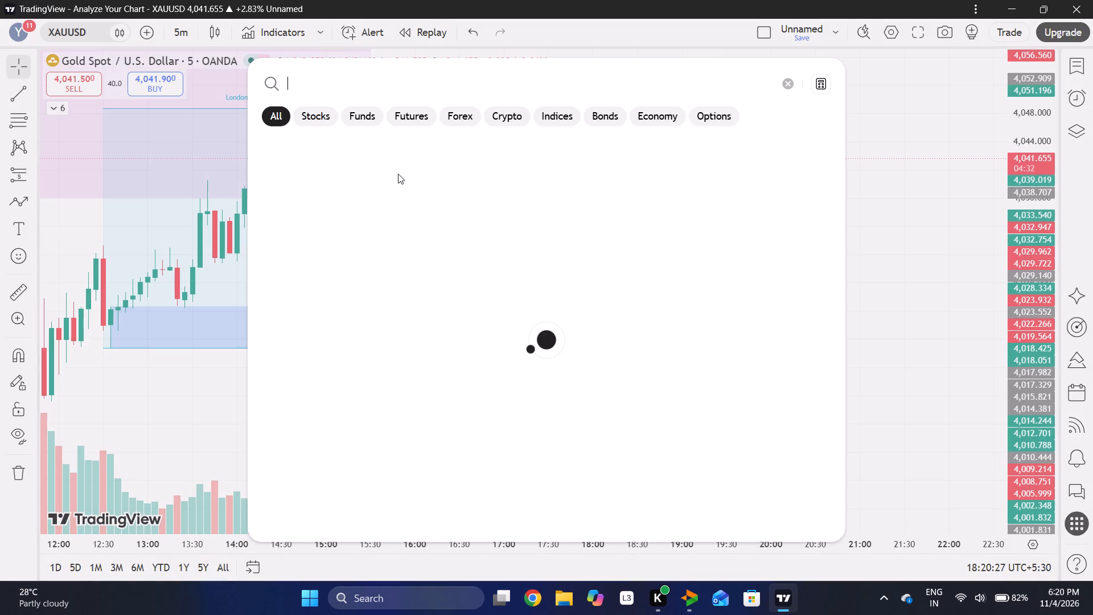
{"action": "left_click", "coordinate": [438, 207]}
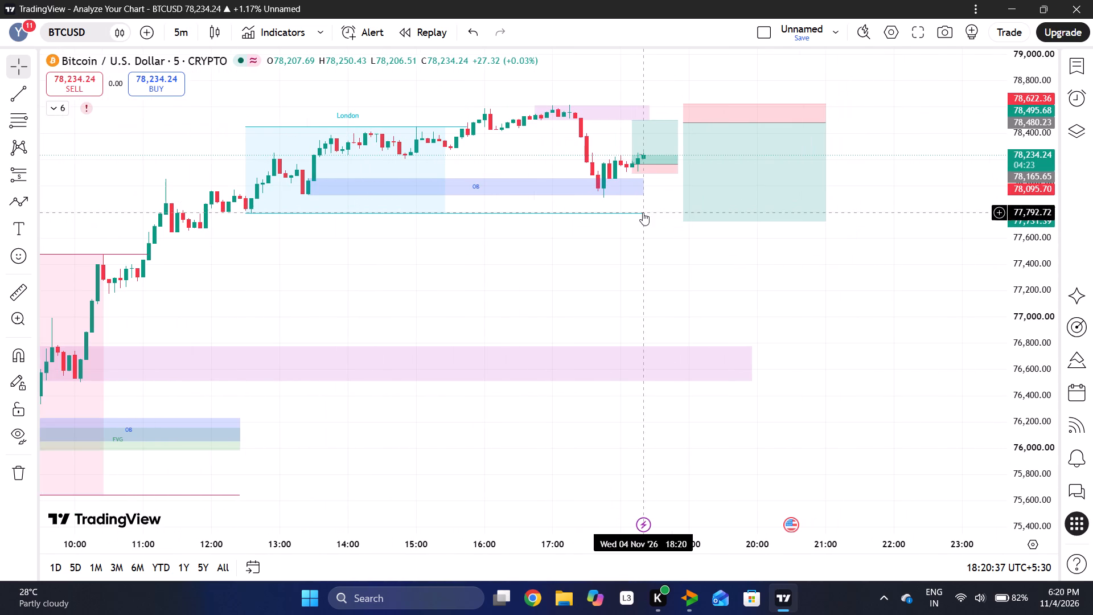
Raise the long position's target to about 78,502, at the lower edge of the purple zone.
{"action": "left_click_drag", "start_coordinate": [643, 212], "coordinate": [605, 298]}
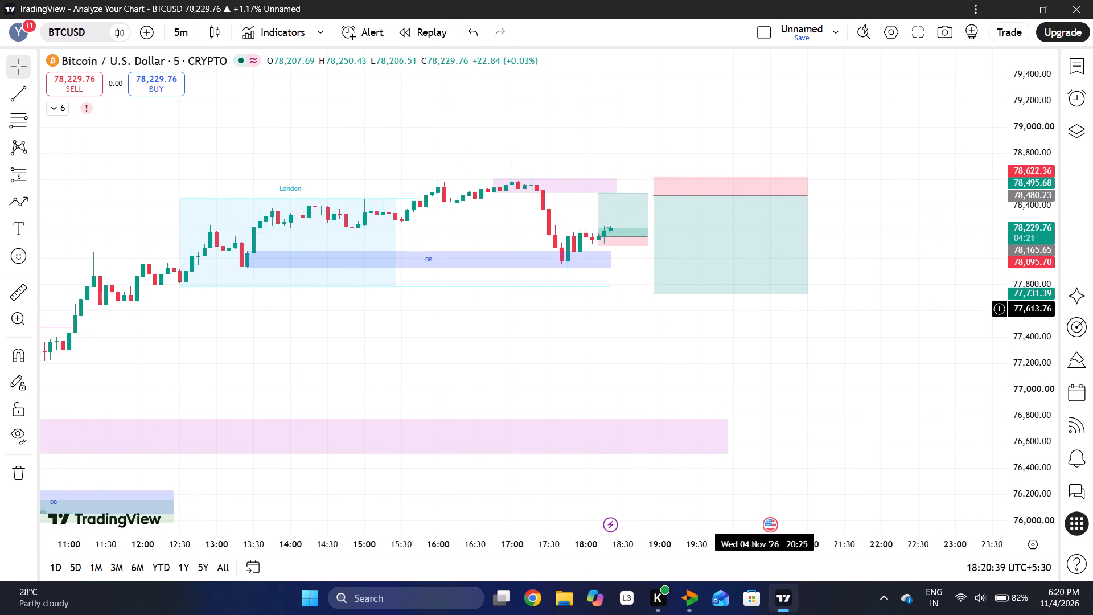
{"action": "left_click_drag", "start_coordinate": [1020, 387], "coordinate": [1090, 89]}
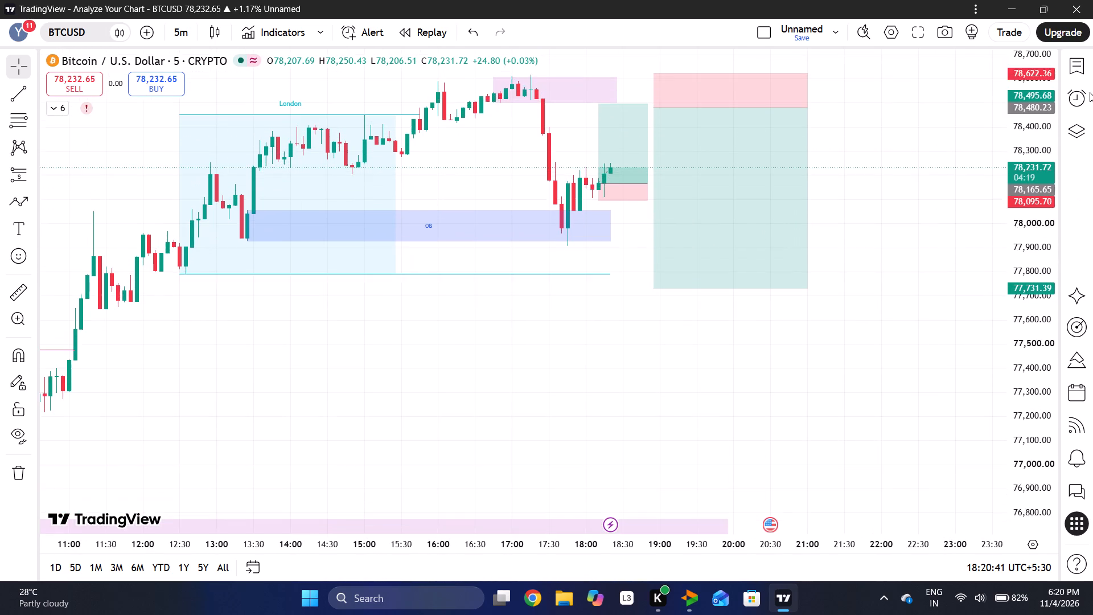
{"action": "left_click_drag", "start_coordinate": [955, 188], "coordinate": [937, 270]}
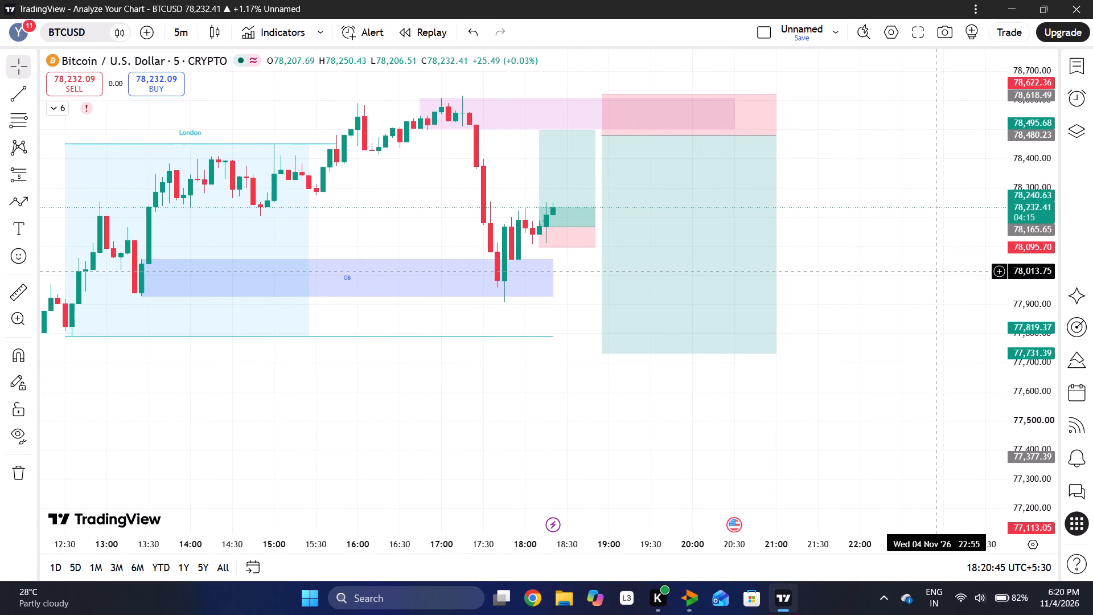
{"action": "left_click_drag", "start_coordinate": [937, 270], "coordinate": [909, 326]}
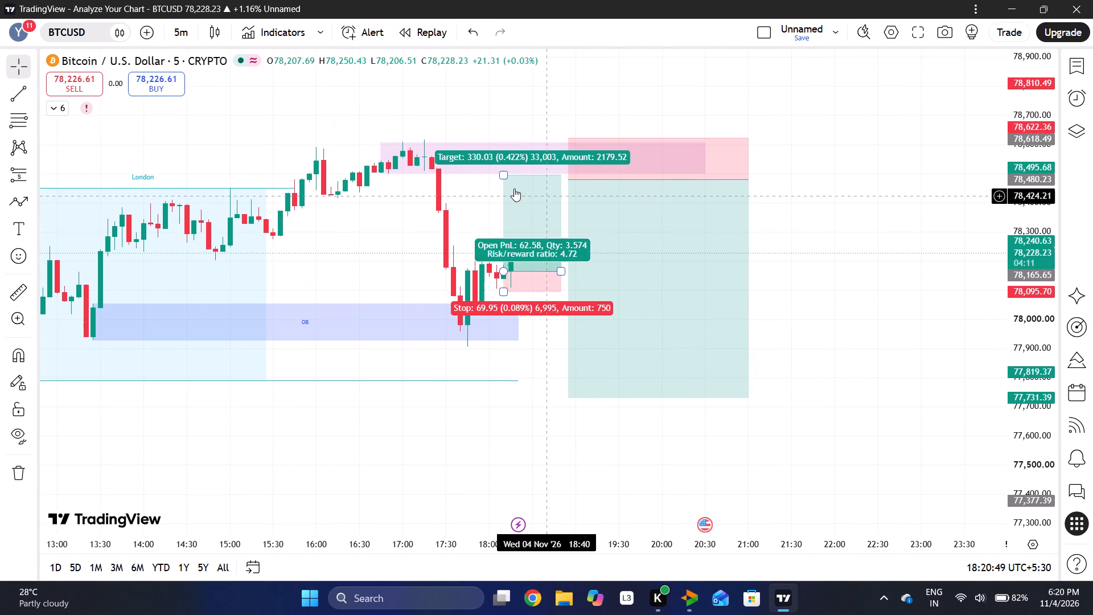
{"action": "left_click_drag", "start_coordinate": [503, 179], "coordinate": [499, 174]}
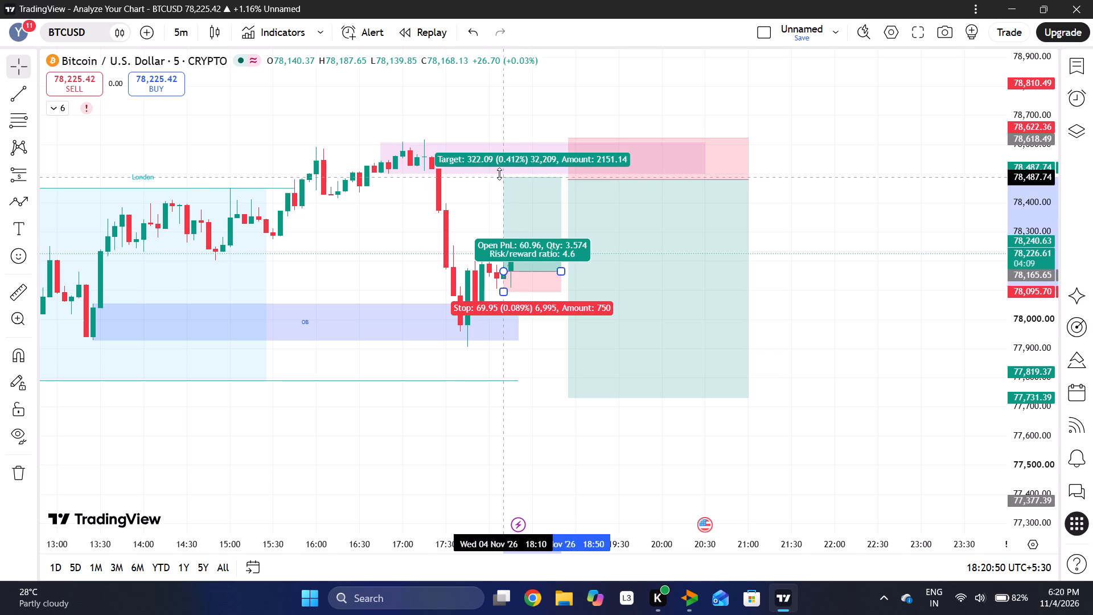
{"action": "left_click_drag", "start_coordinate": [499, 174], "coordinate": [498, 173]}
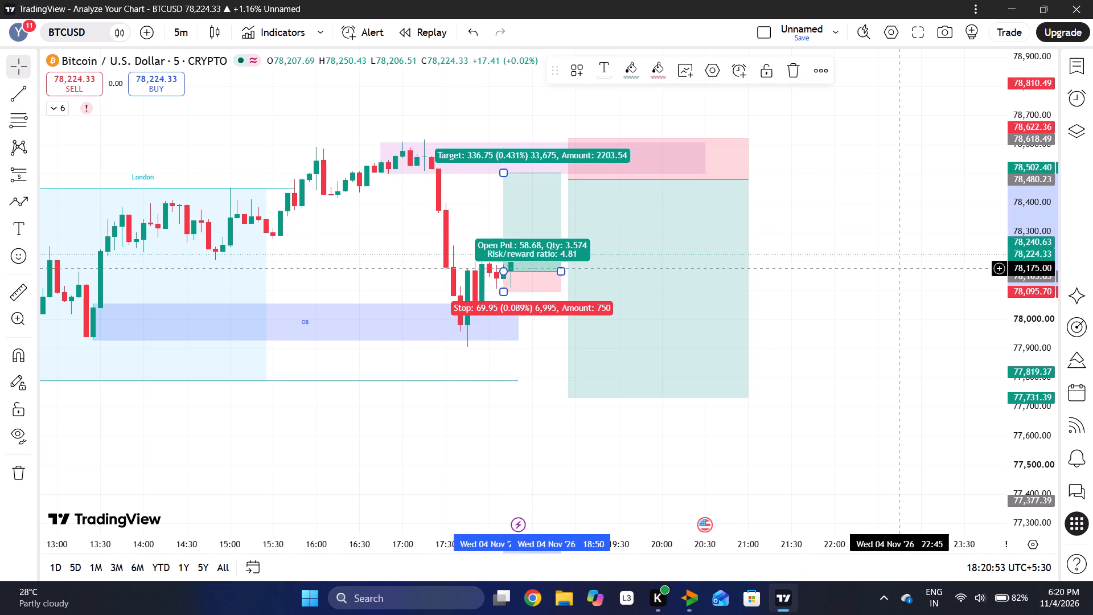
{"action": "left_click", "coordinate": [946, 275]}
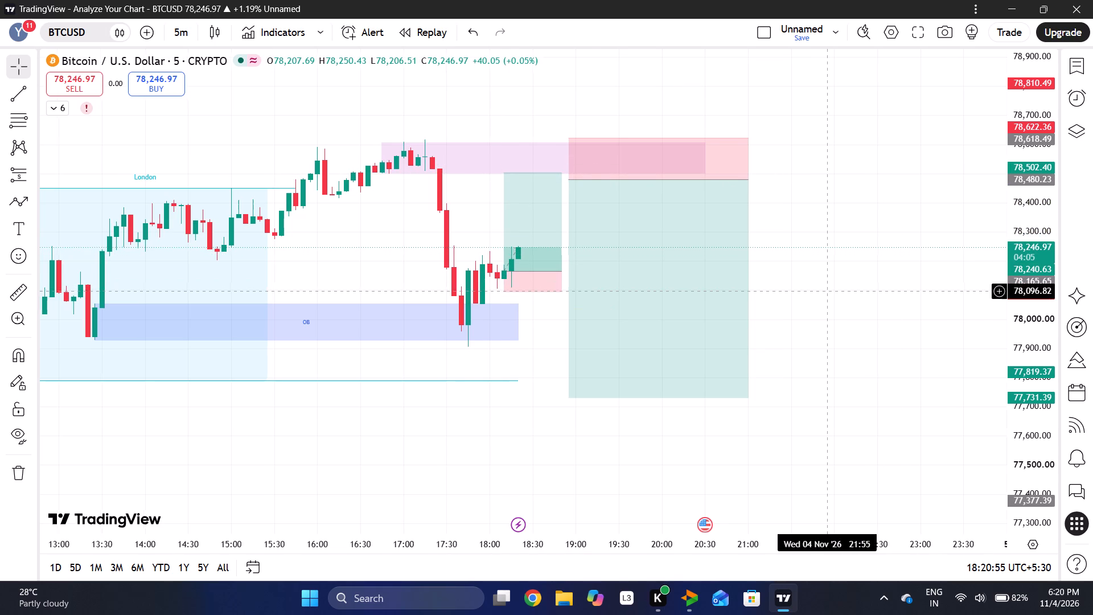
Examine BTCUSD's latest 5-minute price action around the long and short positions, the purple supply zone, the order block and the London session.
{"action": "left_click_drag", "start_coordinate": [827, 291], "coordinate": [776, 297]}
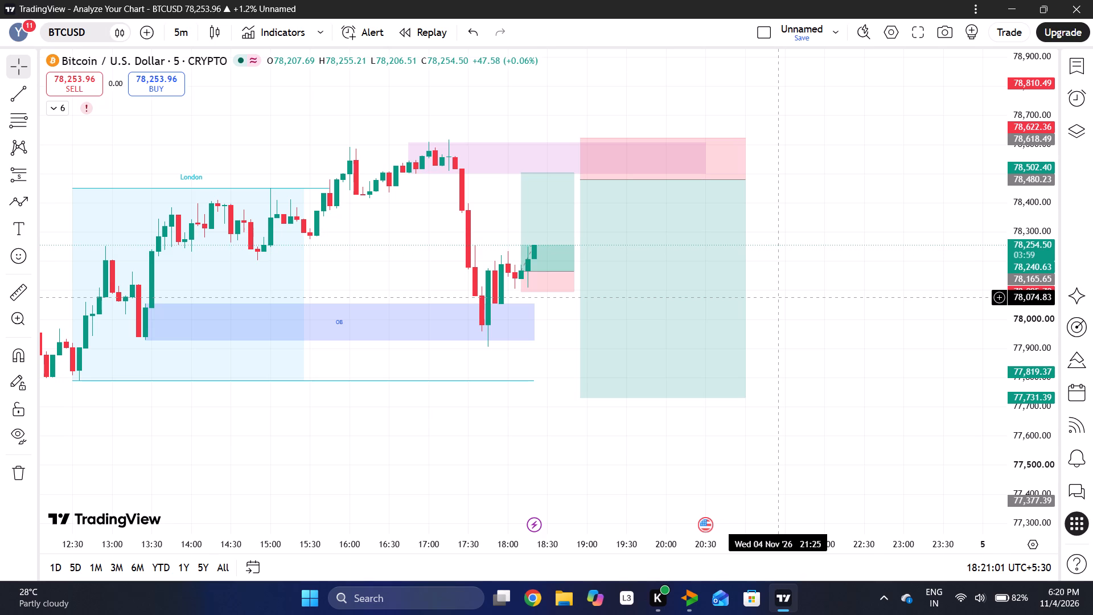
{"action": "left_click_drag", "start_coordinate": [784, 289], "coordinate": [761, 304]}
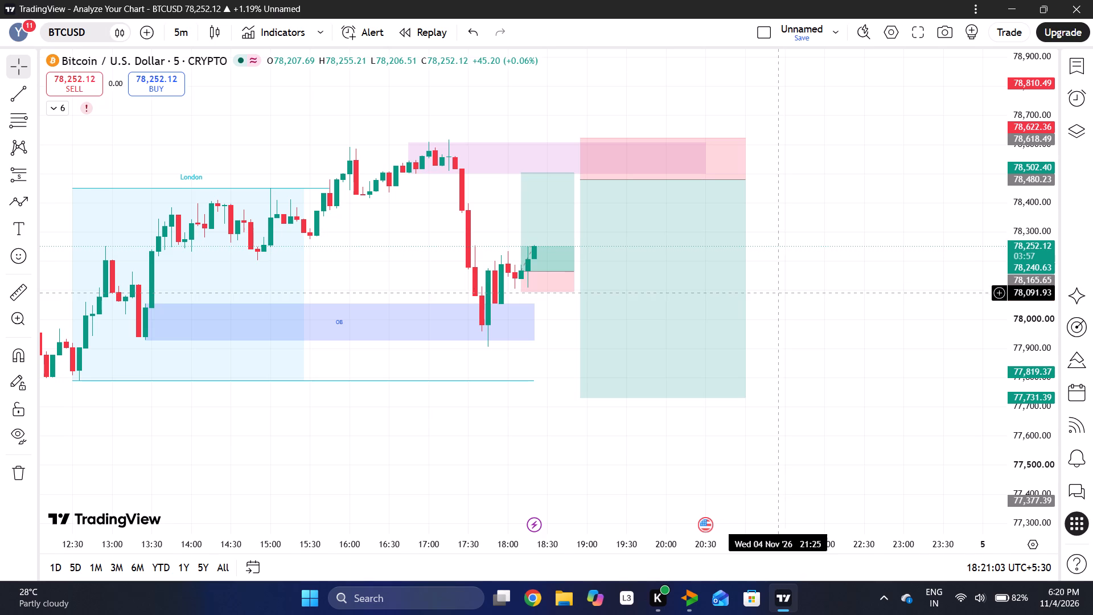
{"action": "left_click_drag", "start_coordinate": [761, 304], "coordinate": [724, 317]}
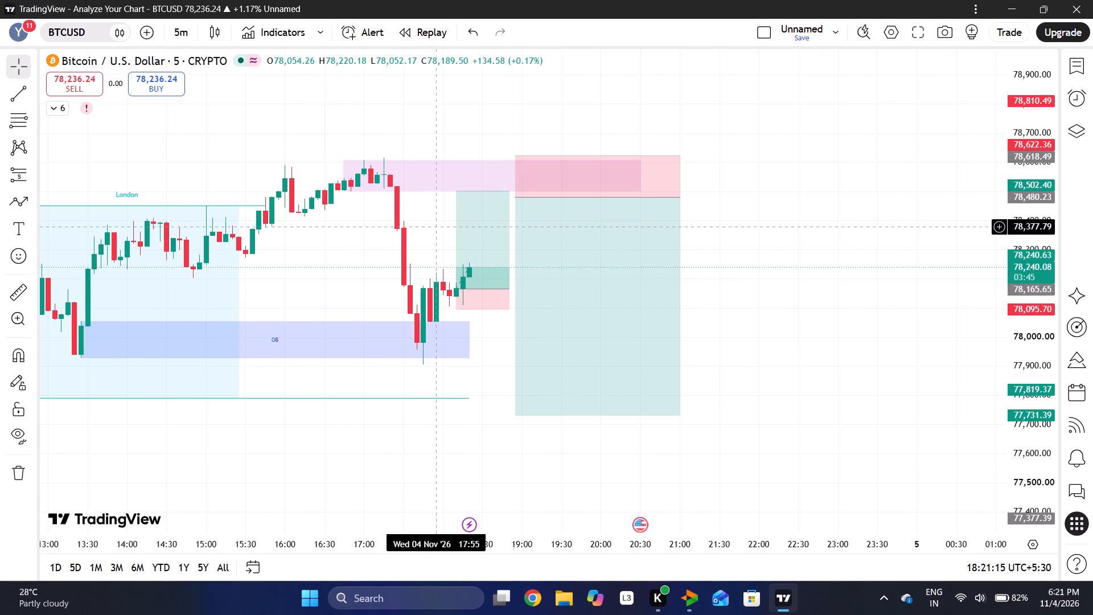
{"action": "left_click_drag", "start_coordinate": [438, 227], "coordinate": [418, 226]}
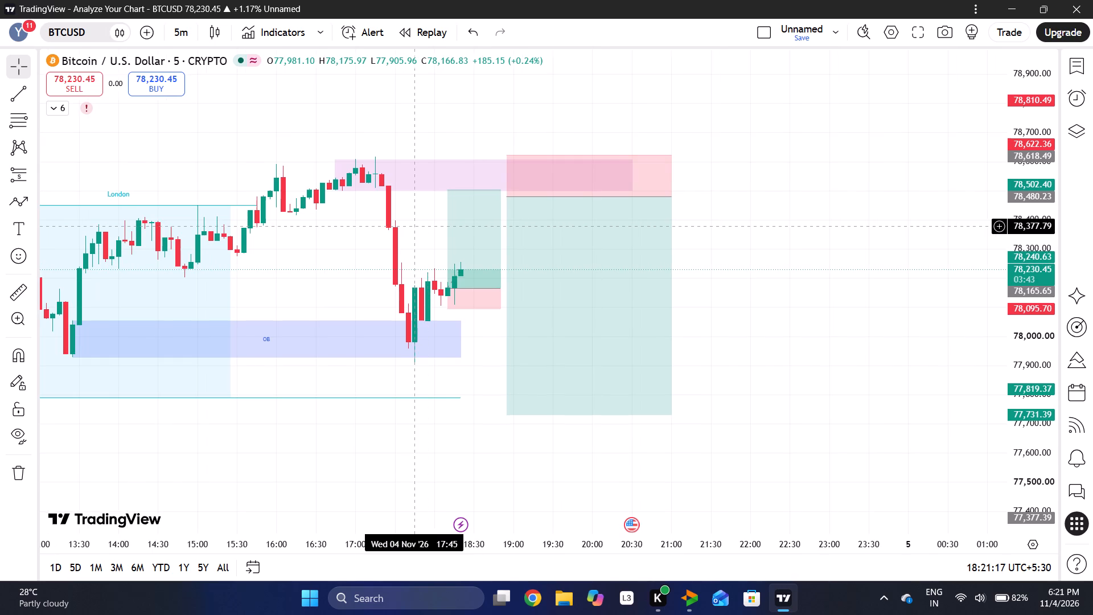
{"action": "left_click_drag", "start_coordinate": [418, 226], "coordinate": [403, 225]}
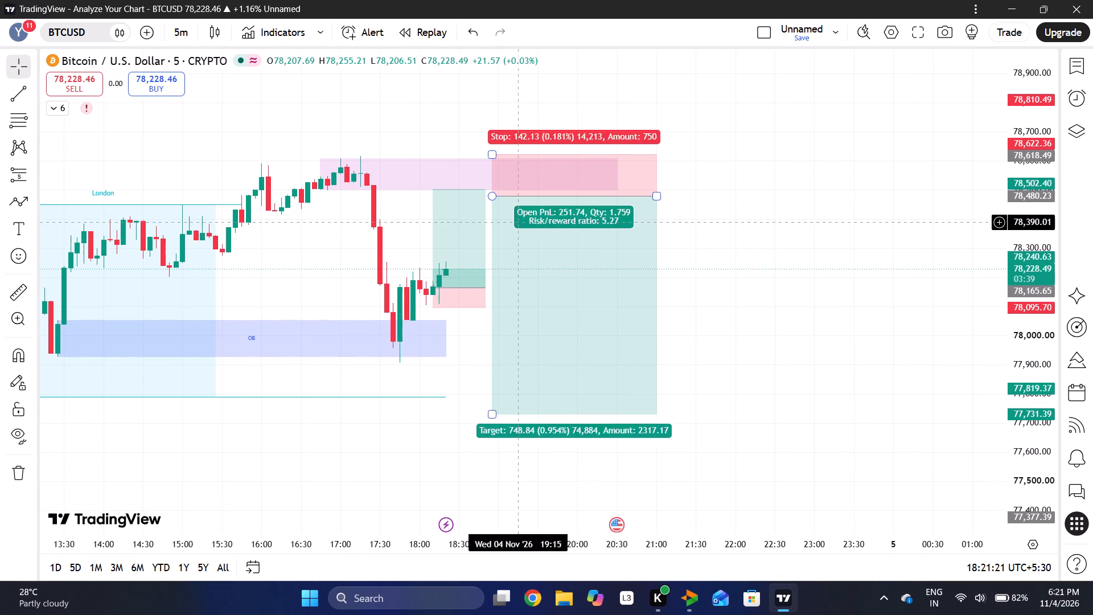
{"action": "left_click_drag", "start_coordinate": [783, 239], "coordinate": [824, 239]}
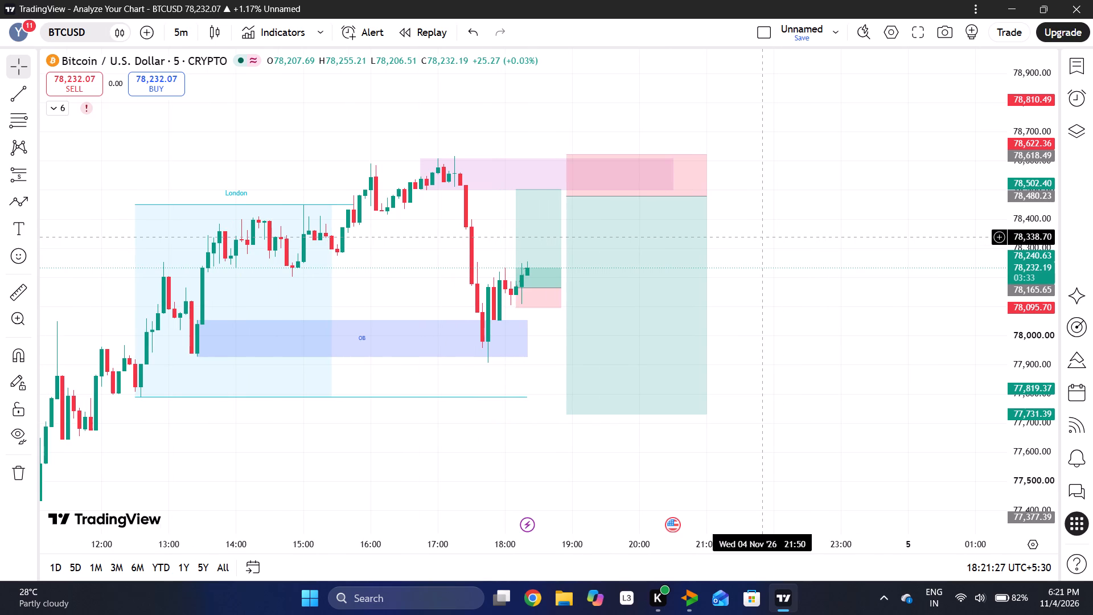
{"action": "left_click_drag", "start_coordinate": [765, 236], "coordinate": [819, 237]}
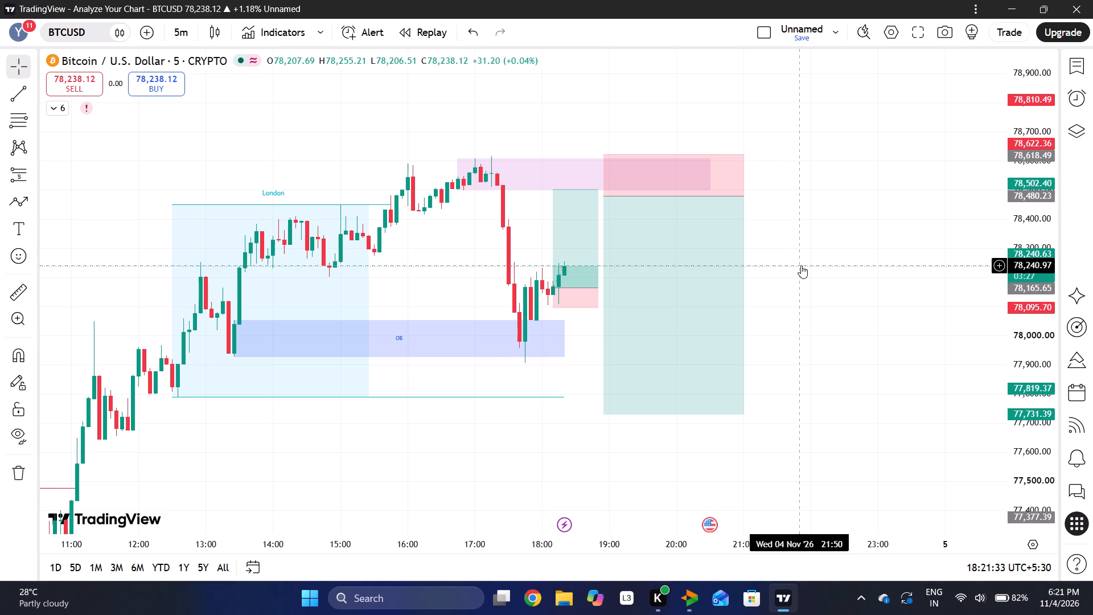
{"action": "scroll", "coordinate": [801, 265], "scroll_direction": "right", "scroll_amount": 1}
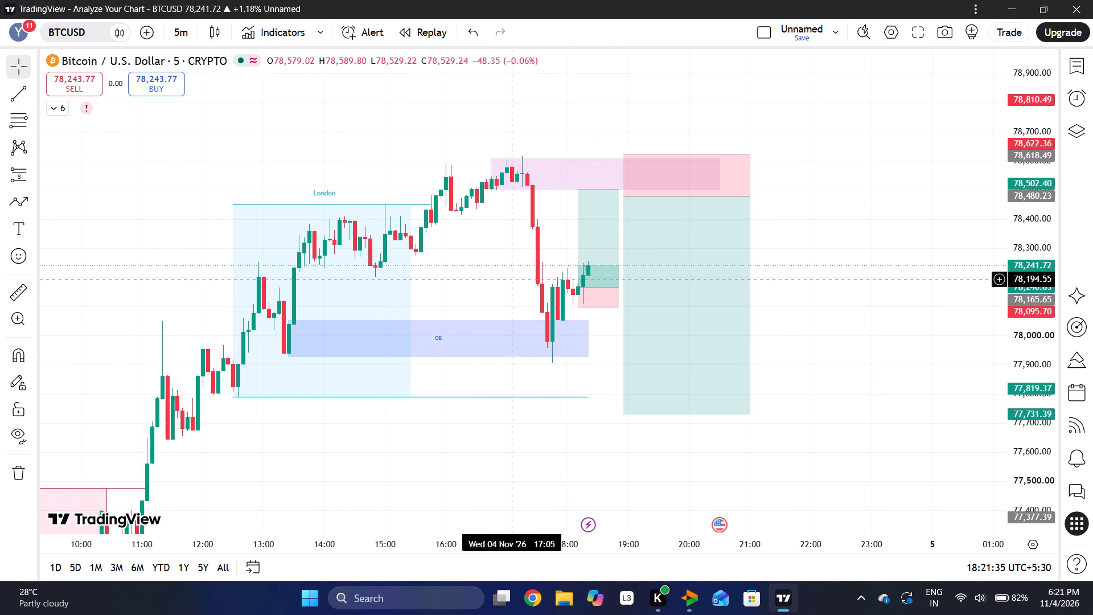